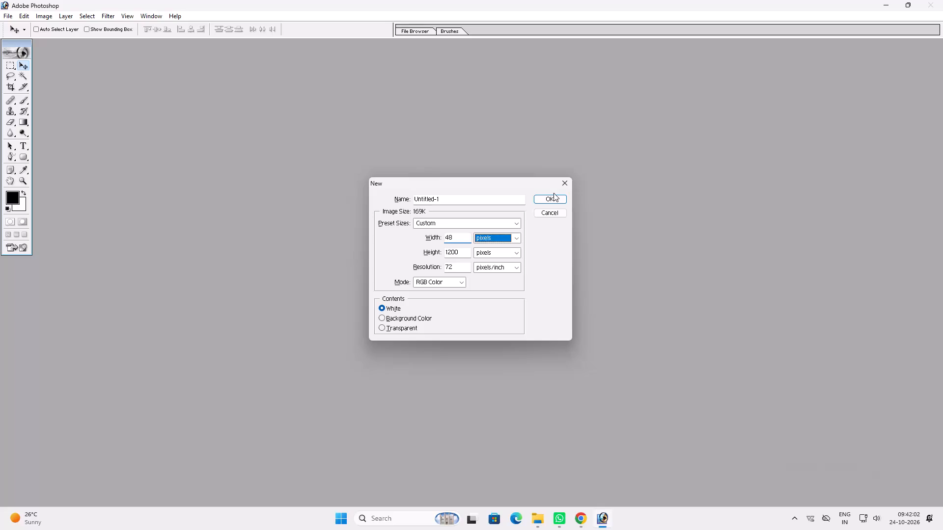
Create a new 48 × 24 inch document at 72 pixels/inch in CMYK colour mode.
key(Down)
key(Tab)
text(24)
key(Tab)
key(Down)
key(Tab)
key(Tab)
key(Tab)
key(Right)
key(Return)
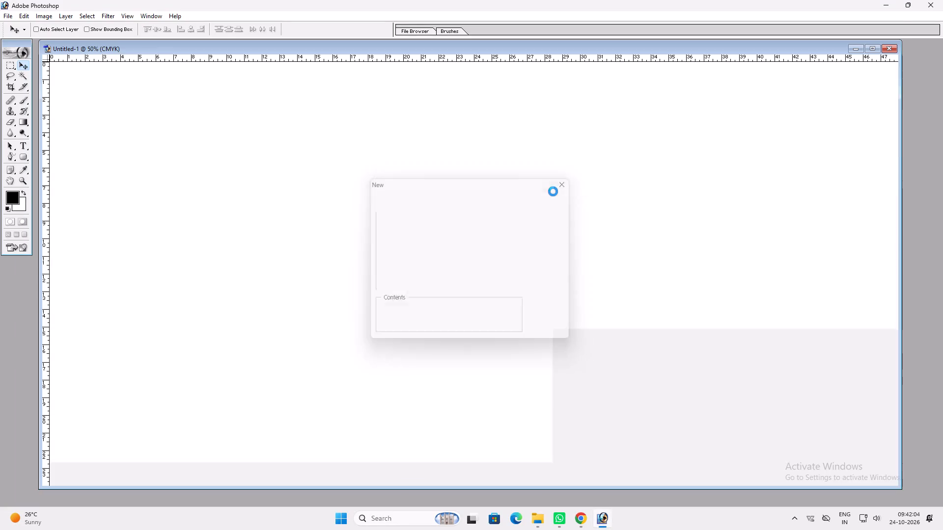
Paste the copied Hindi banner image into the document and scale it up to fill the whole canvas.
key(ctrl+v)
ctrl+double_click(520, 50)
key(ctrl+t)
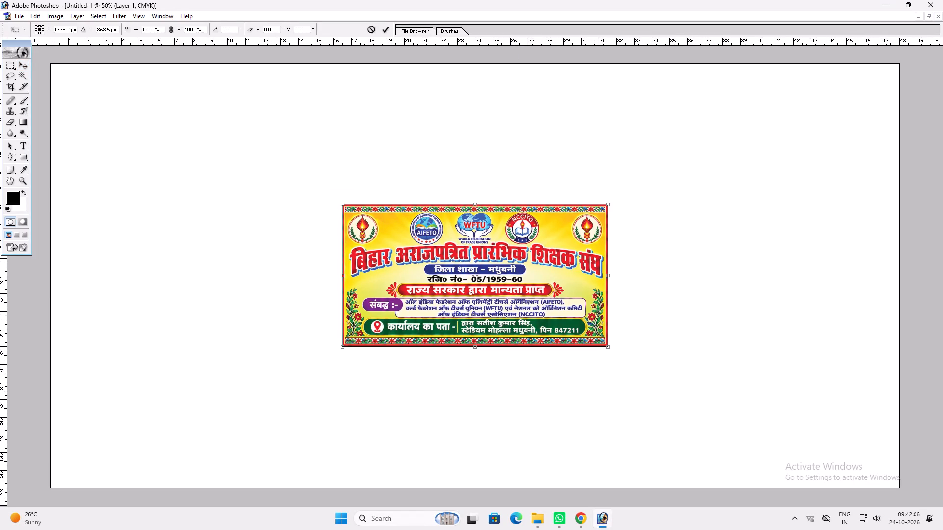
alt+shift+drag(609, 350, 940, 381)
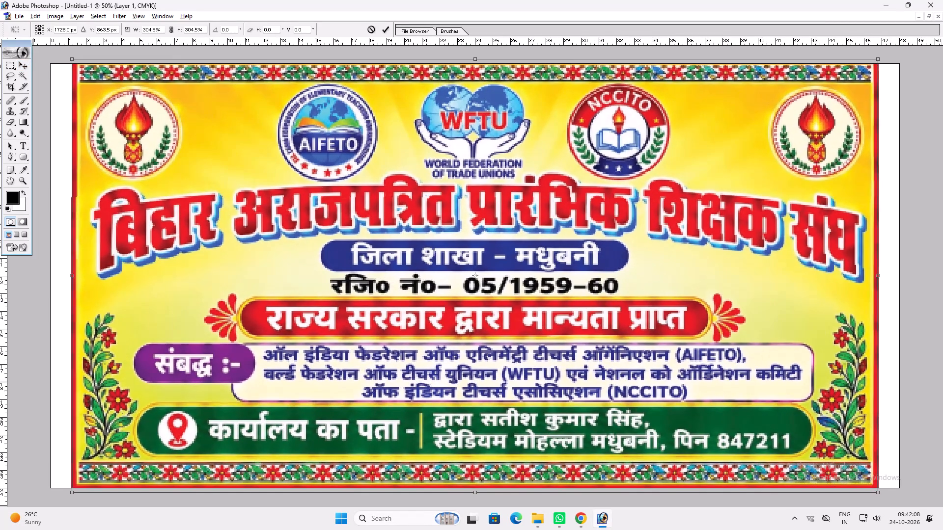
alt+shift+drag(940, 381, 932, 381)
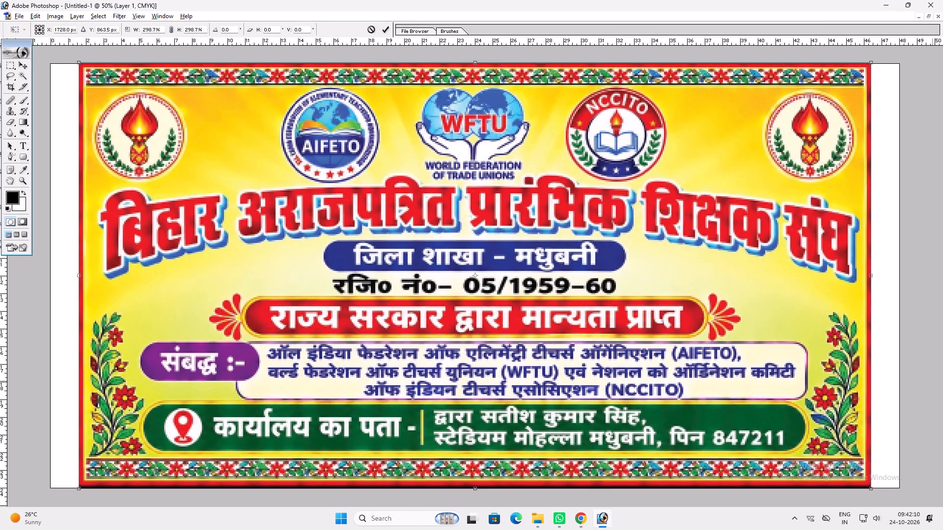
alt+shift+drag(932, 381, 931, 381)
alt+shift+drag(874, 365, 898, 363)
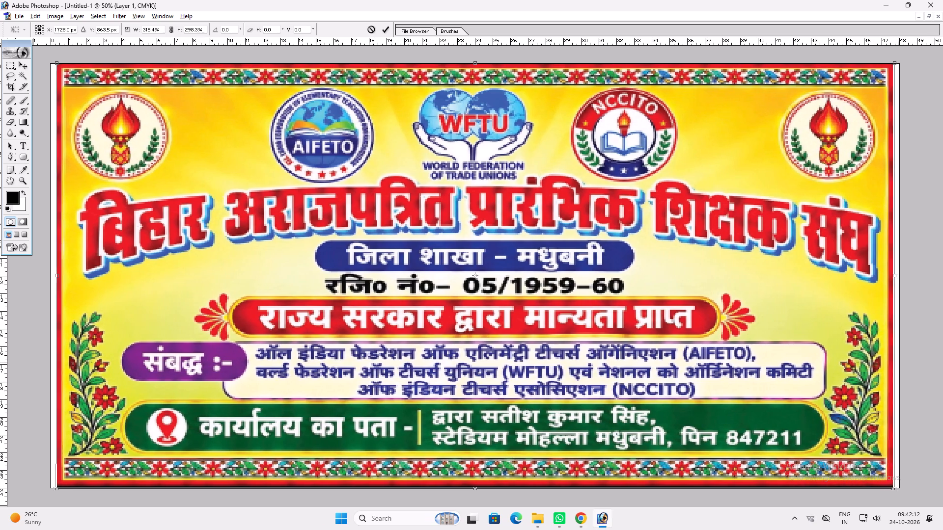
alt+shift+drag(898, 363, 902, 363)
key(Return)
key(v)
key(v)
key(ctrl+0)
text(vv)
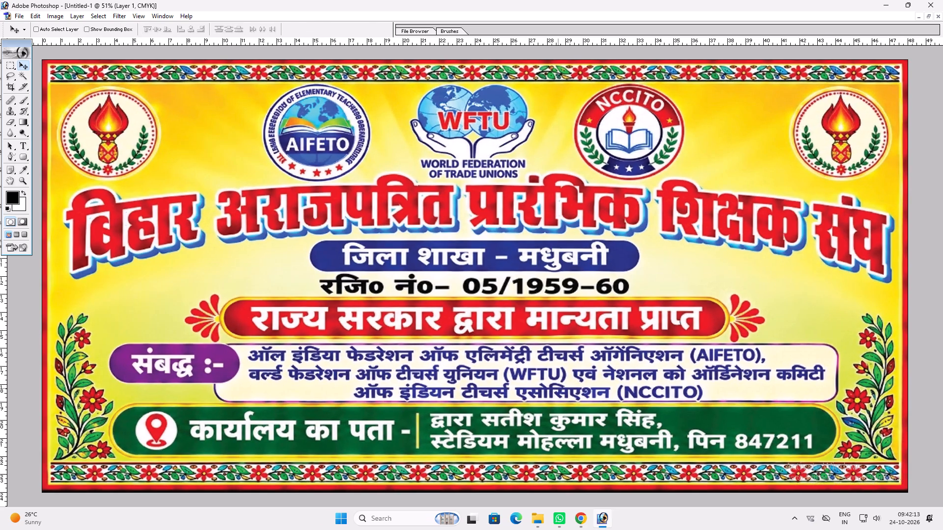
Darken the banner with Levels, raising the shadow input level to 35.
key(ctrl+l)
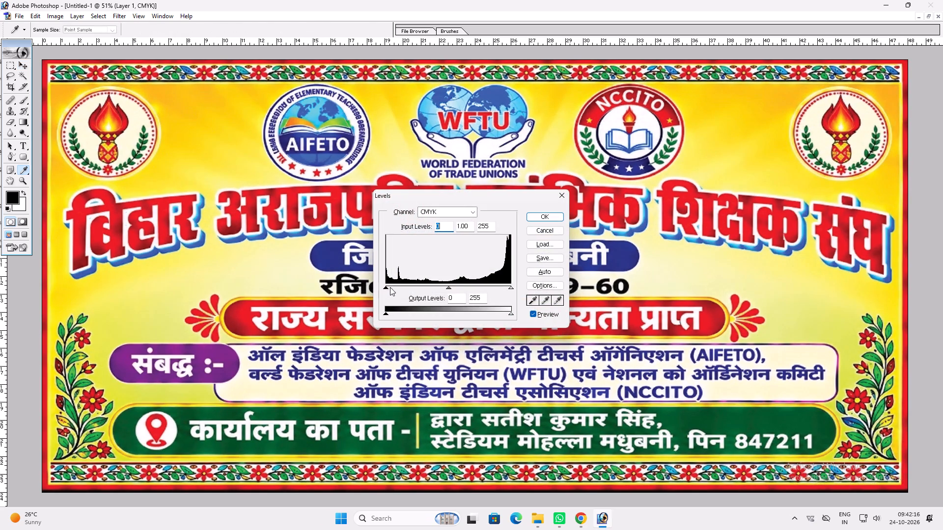
drag(390, 287, 397, 287)
click(400, 287)
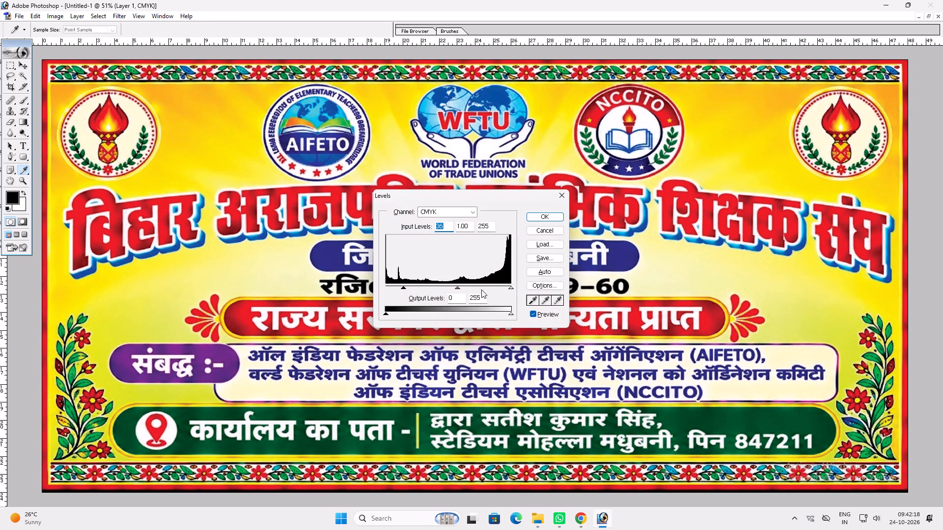
click(508, 289)
key(Return)
key(v)
key(ctrl+0)
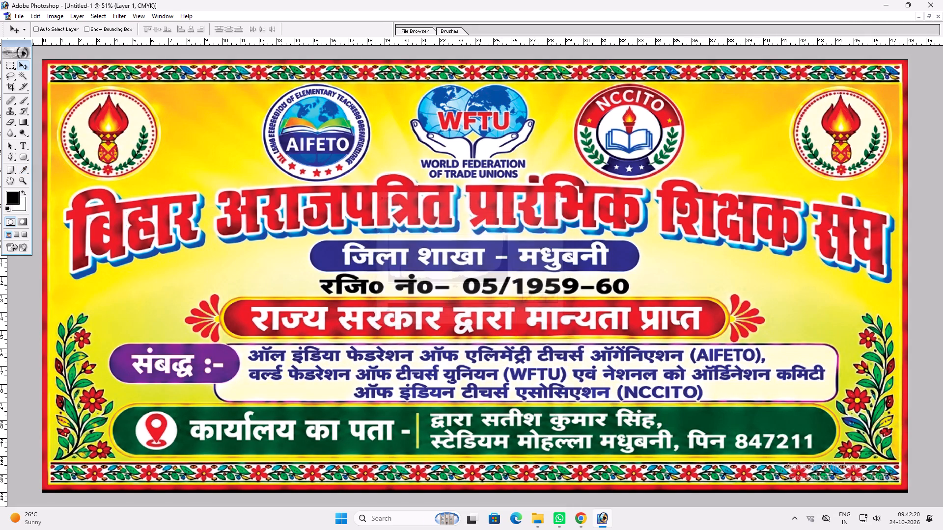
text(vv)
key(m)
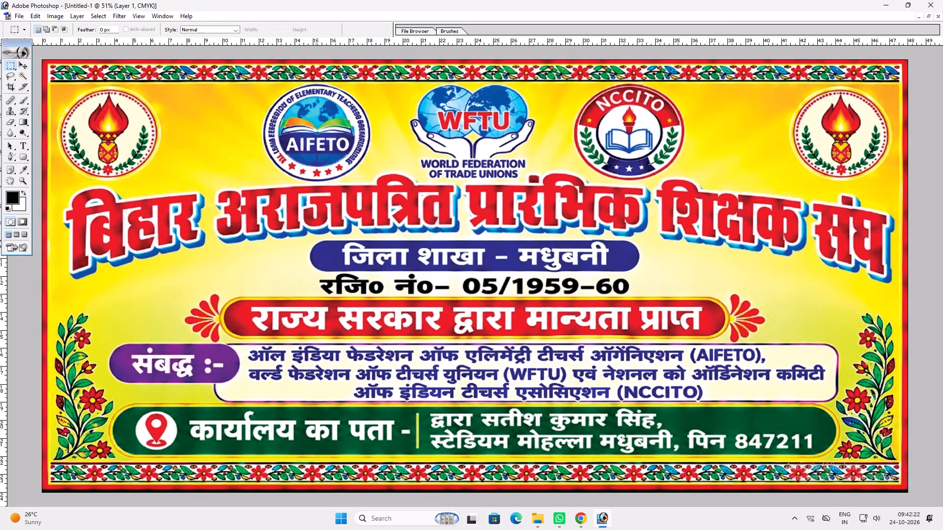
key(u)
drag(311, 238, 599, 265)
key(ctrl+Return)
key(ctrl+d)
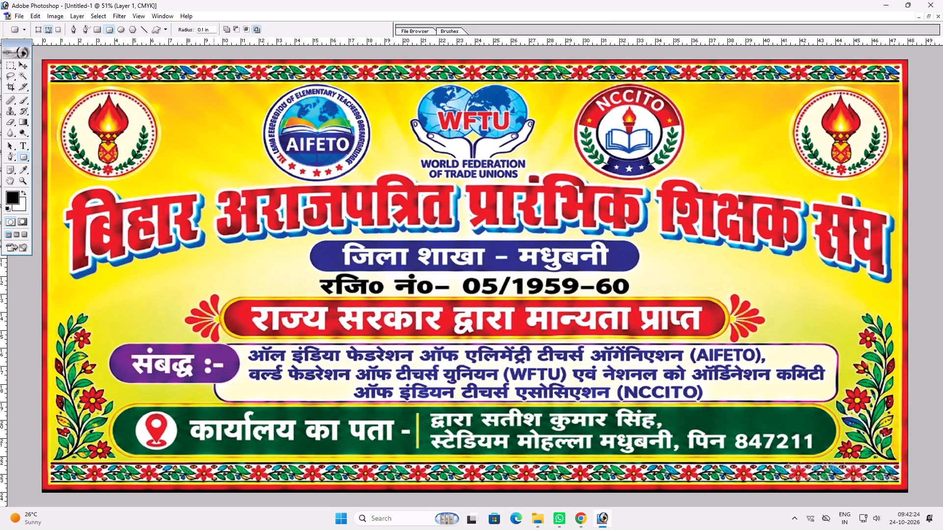
Draw a rounded rectangle with 3 in radius over the blue जिला शाखा – मधुबनी pill and turn it into a selection.
drag(212, 31, 0, 14)
key(3)
drag(316, 240, 640, 270)
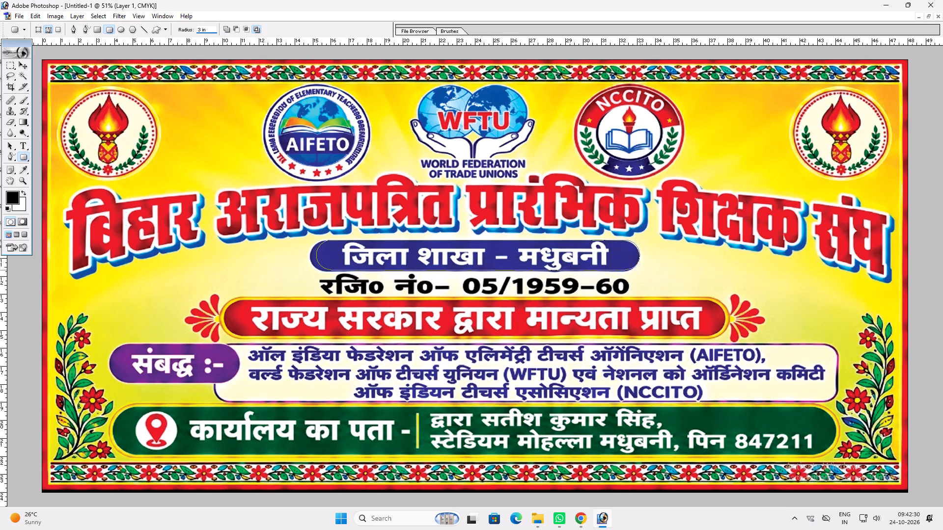
key(ctrl+t)
shift+drag(319, 258, 312, 261)
key(ctrl+Return)
key(ctrl+Return)
Copy the white Background area inside the selection to a new layer and bring it to the front.
key(v)
right_click(275, 275)
click(308, 292)
key(ctrl+c)
key(ctrl+v)
key(ctrl+shift+bracketright)
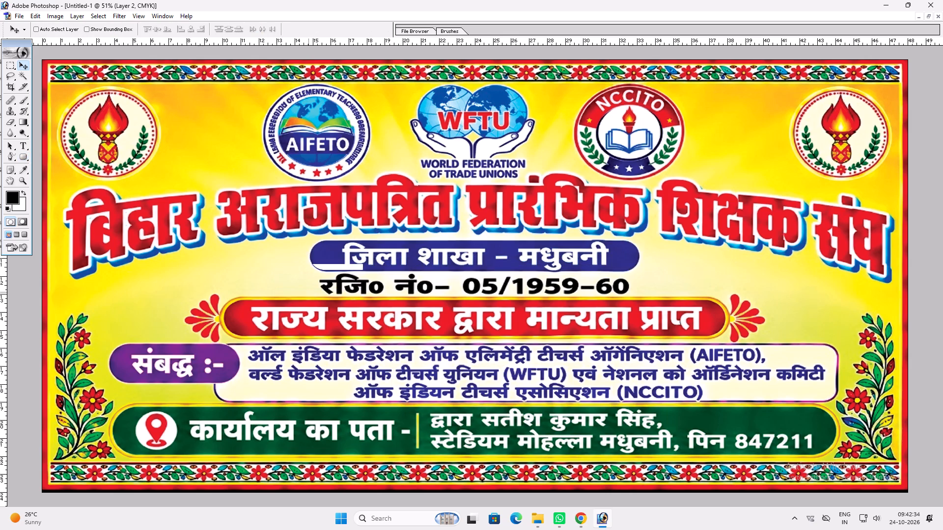
Apply a dark blue Color Overlay to the pill layer with C 100, M 100, Y 0, K 30.
key(alt+l)
key(alt+y)
key(n)
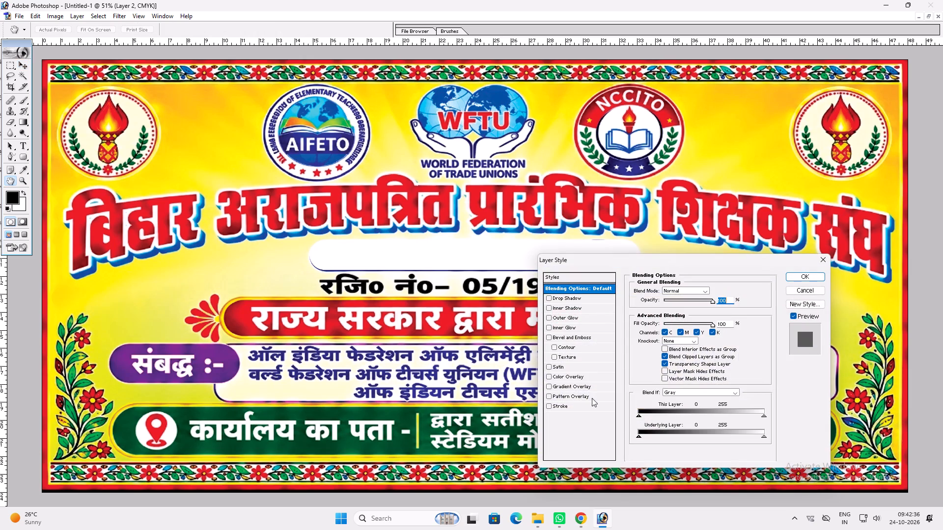
click(577, 374)
click(723, 291)
text(100)
key(Tab)
text(100)
key(Tab)
key(0)
key(Tab)
text(63)
key(shift+Tab)
key(shift+Tab)
key(Tab)
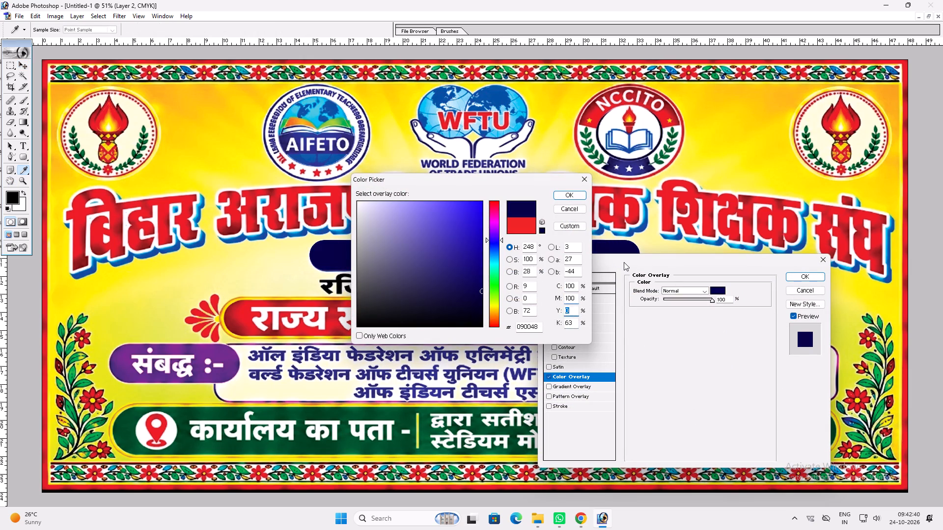
key(Tab)
text(30)
key(Return)
Add a white stroke to the pill layer and apply the layer style.
click(573, 408)
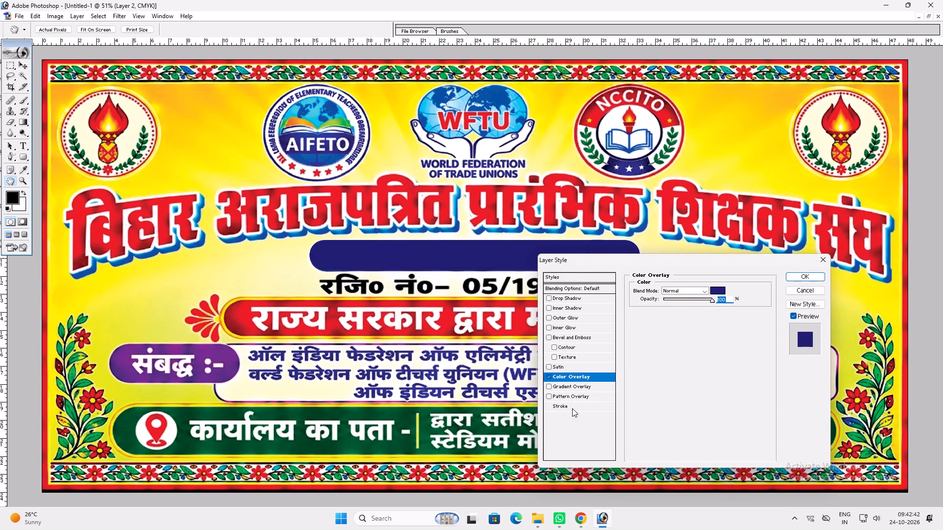
click(657, 350)
drag(435, 230, 343, 148)
key(Return)
scroll(654, 384, up, 4)
key(Return)
Stretch the new pill's bottom edge slightly downward so it covers the old pill beneath.
key(ctrl+t)
shift+drag(549, 271, 546, 271)
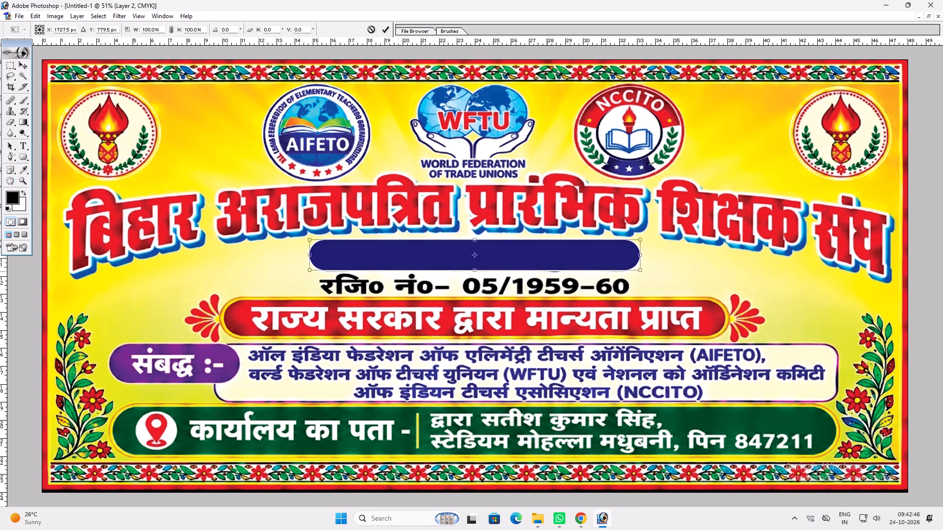
shift+drag(546, 271, 544, 273)
key(Return)
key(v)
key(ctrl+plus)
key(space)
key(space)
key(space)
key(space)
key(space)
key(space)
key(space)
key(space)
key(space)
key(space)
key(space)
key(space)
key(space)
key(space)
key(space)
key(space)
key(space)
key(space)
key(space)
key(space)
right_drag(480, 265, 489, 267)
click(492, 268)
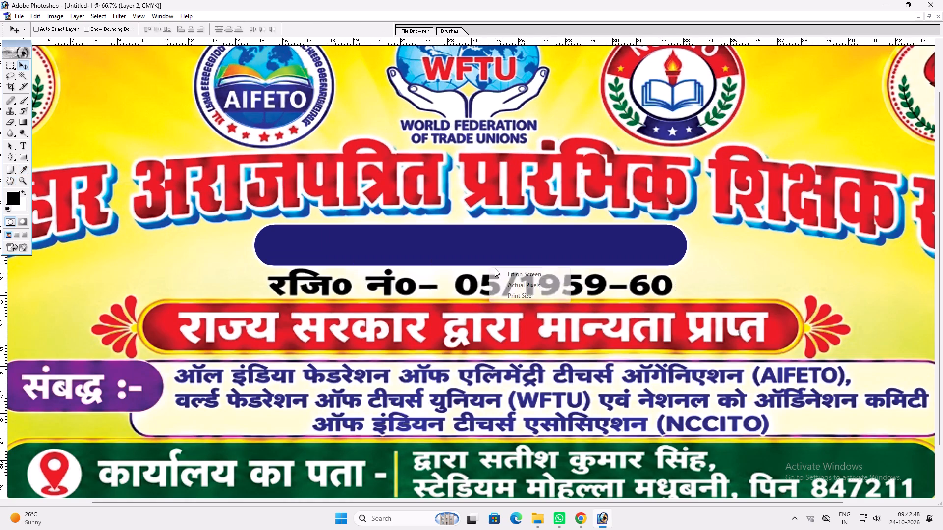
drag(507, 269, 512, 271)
Add placeholder text "ffff" on the blue pill, fill it with white and enlarge it to about 140 pt.
key(t)
key(t)
key(t)
key(t)
key(t)
key(t)
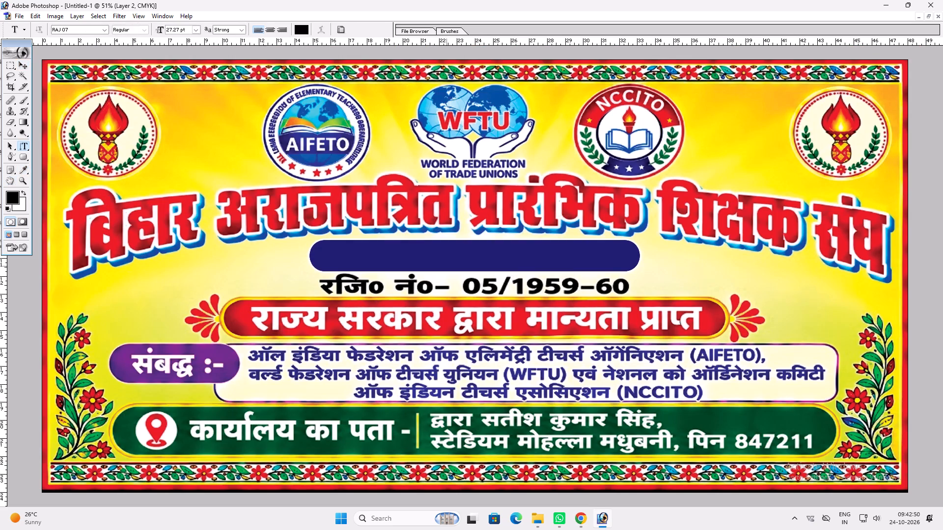
text(ttt)
click(446, 266)
text(ffff)
key(Return)
key(ctrl+shift+bracketright)
key(ctrl+shift+BackSpace)
key(ctrl+t)
shift+drag(454, 267, 485, 282)
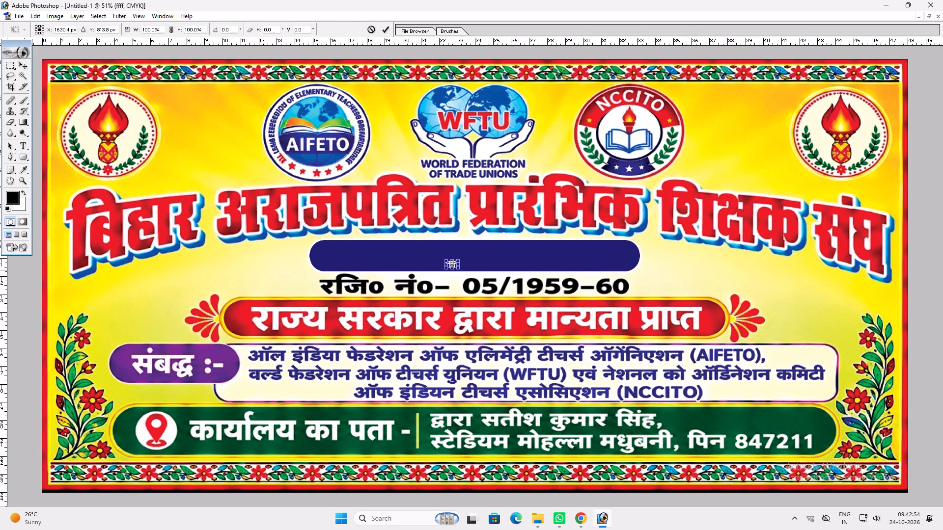
shift+drag(485, 282, 492, 284)
key(shift+Return)
Replace the placeholder text with "iz" (प्र) and place it at the left end of the blue pill.
key(t)
click(476, 276)
key(ctrl+a)
text(iz)
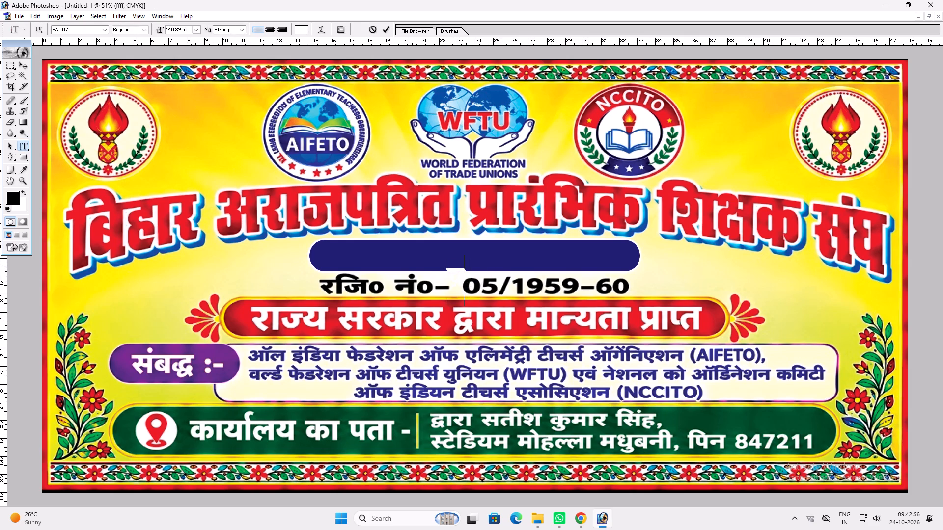
drag(651, 288, 529, 267)
key(Return)
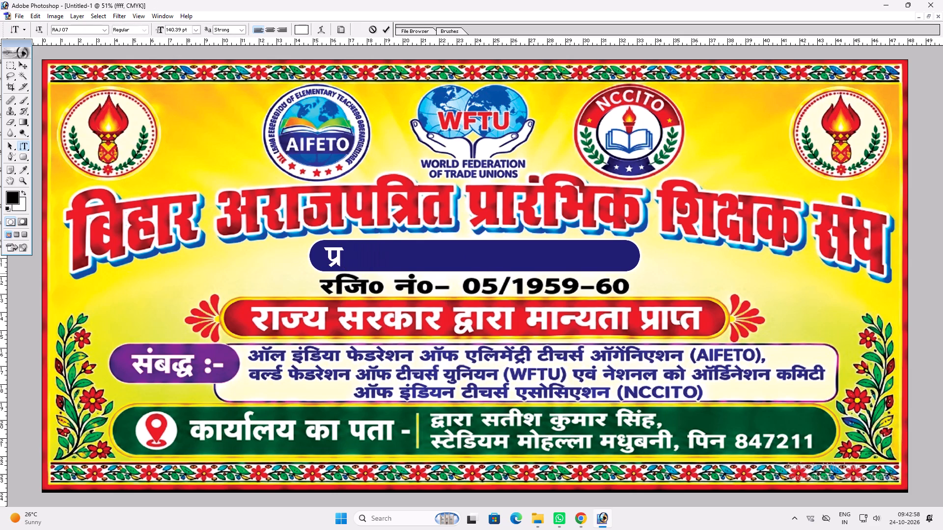
Scale the प्र text down slightly to about 129 pt.
key(ctrl+t)
shift+click(344, 247)
key(shift+Return)
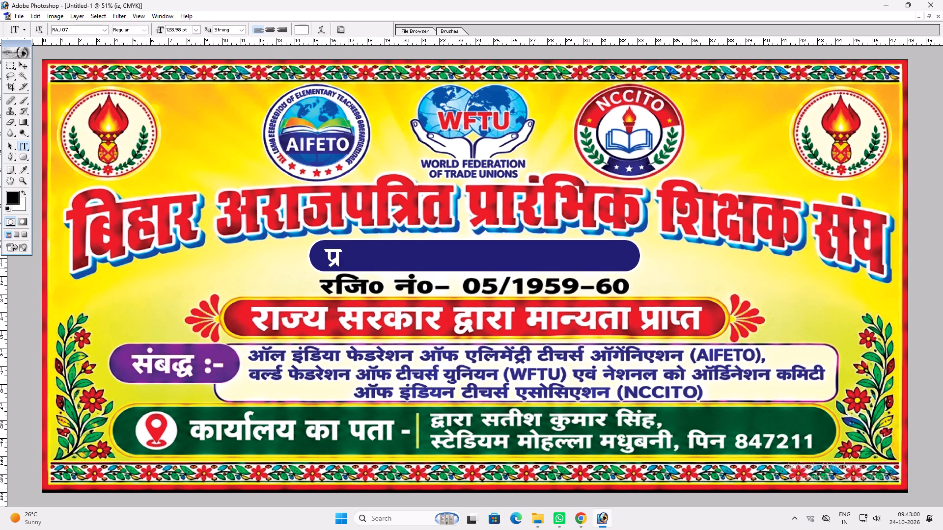
Extend the pill text so it reads "प्रखण्ड इकाई - ".
click(338, 264)
text([k.M v)
key(ctrl+z)
key(End)
text(k.M)
key(space)
key(BackSpace)
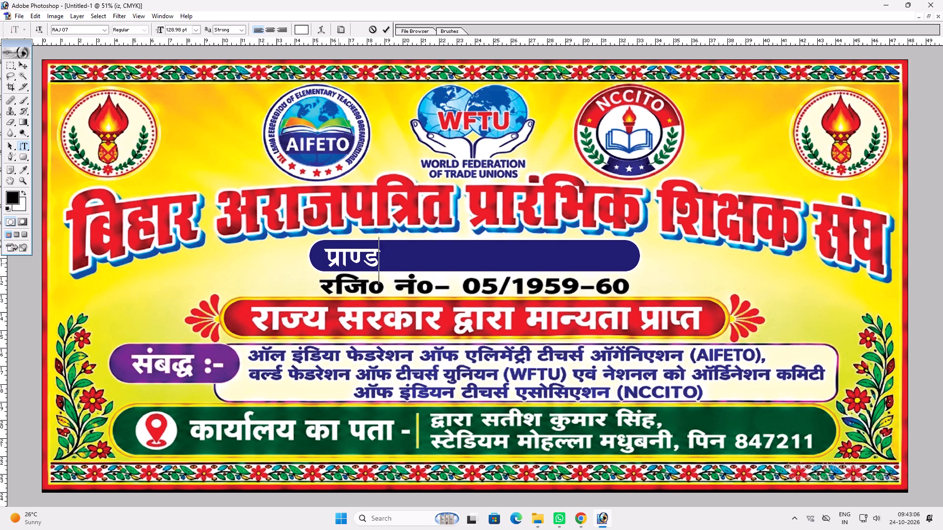
key(BackSpace)
key(BackSpace)
key(BackSpace)
key(bracketleft)
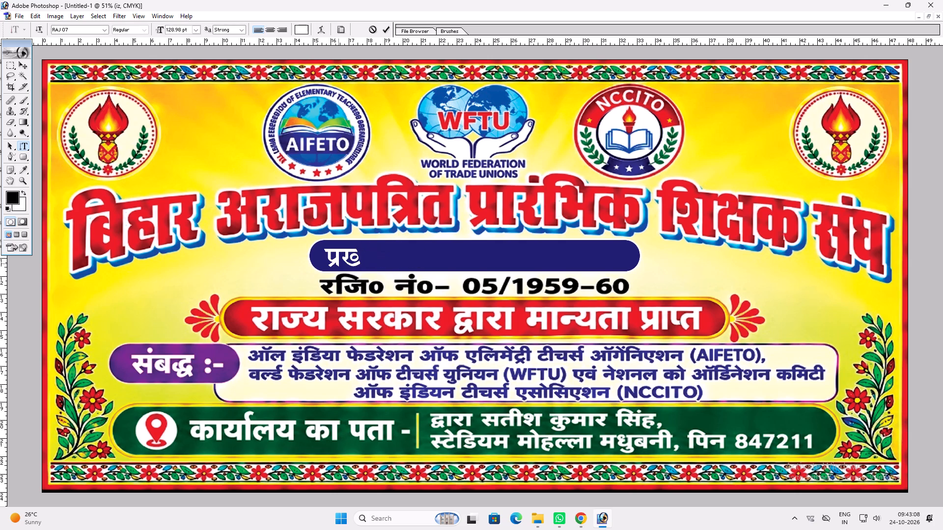
text(k.M v)
key(BackSpace)
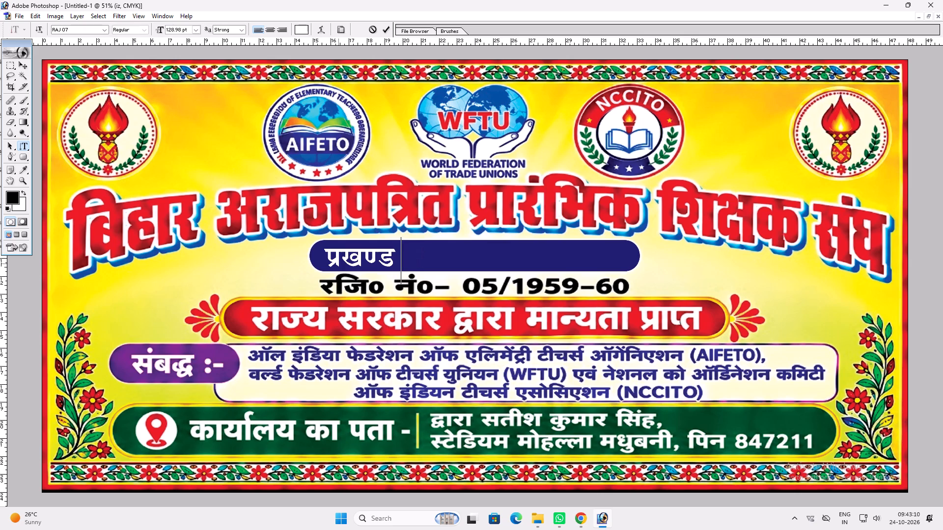
text(bdkbZ)
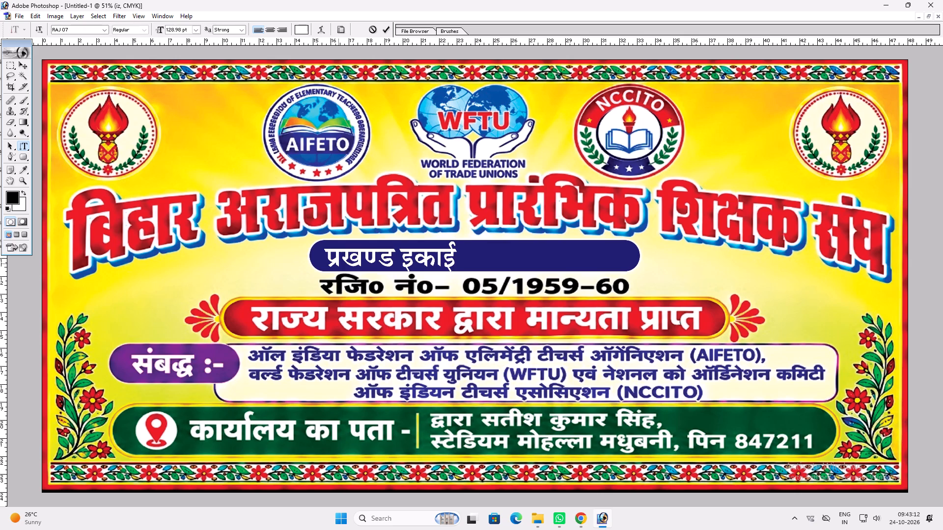
key(space)
text(&)
key(space)
key(Return)
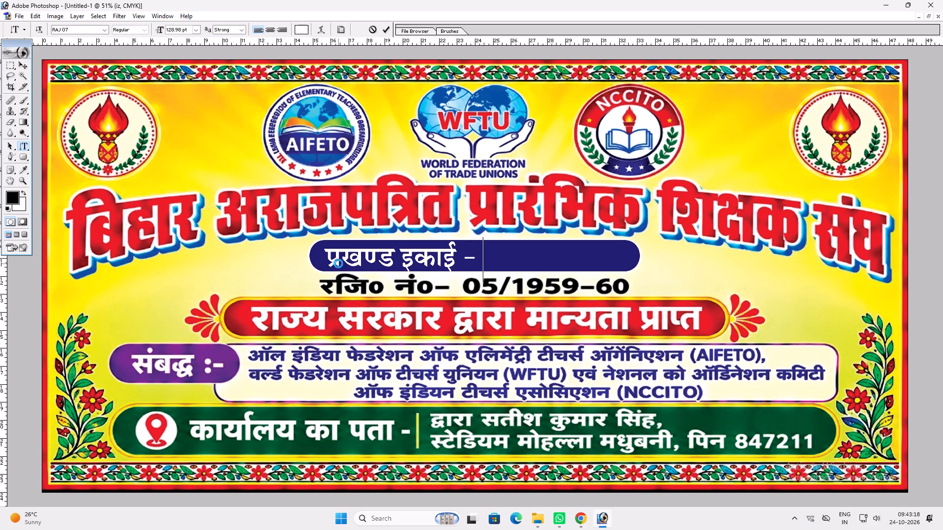
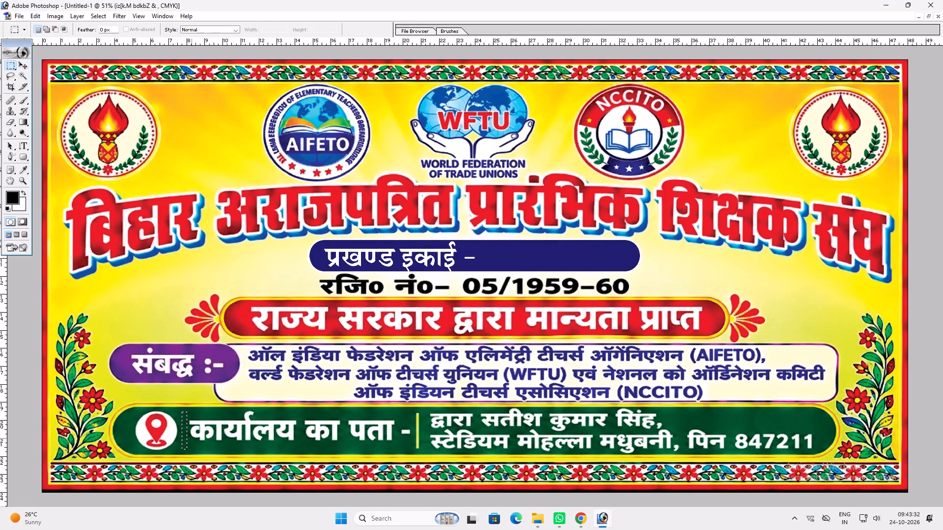
Cover the old कार्यालय का पता - text on the green bar by stretching a thin strip of the green background up over it.
key(v)
key(ctrl+d)
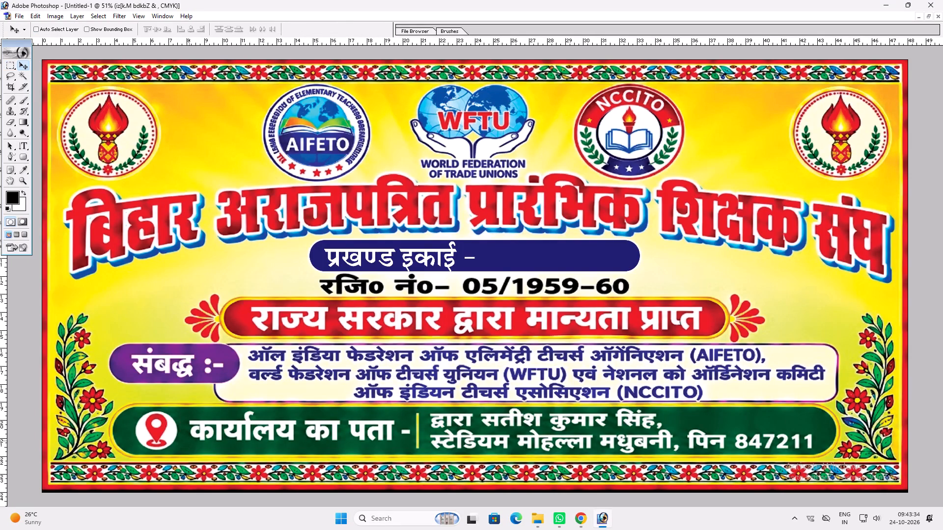
ctrl+click(189, 445)
key(m)
drag(183, 449, 413, 453)
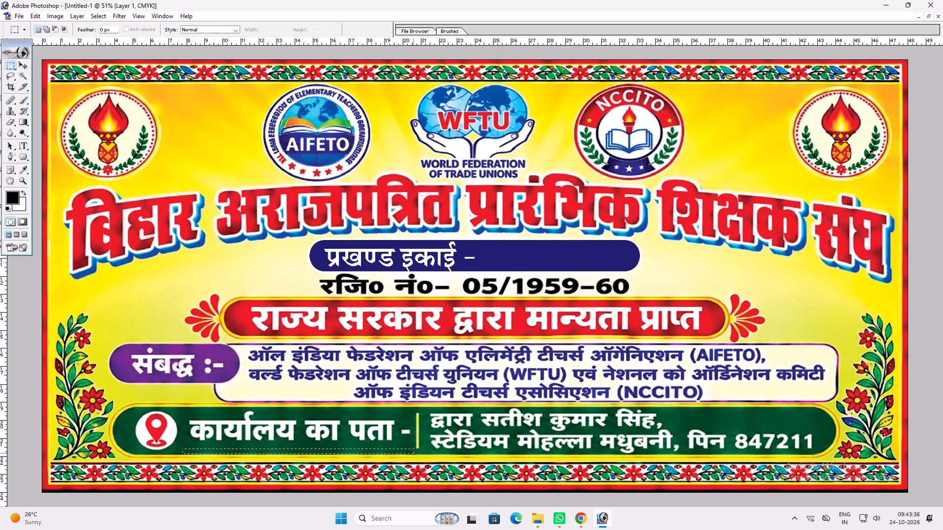
drag(413, 453, 411, 452)
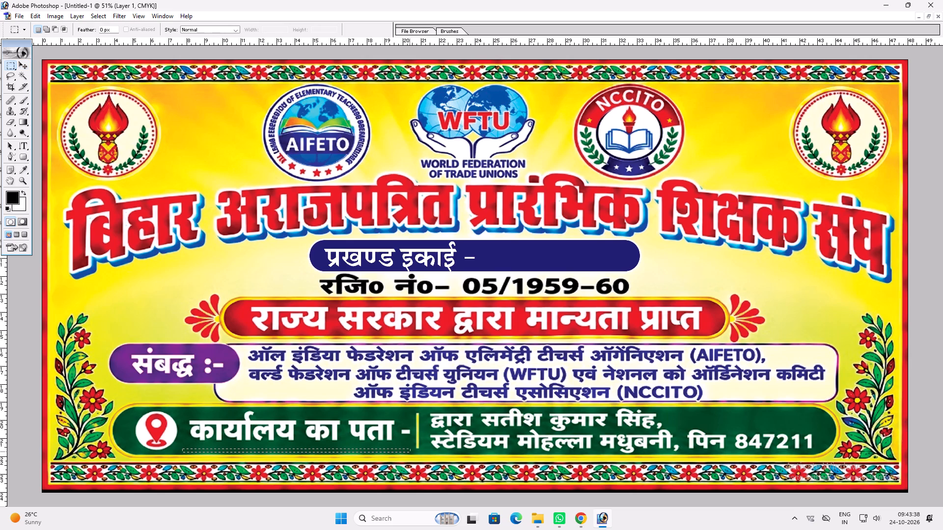
drag(411, 452, 413, 452)
key(ctrl+t)
drag(389, 447, 382, 410)
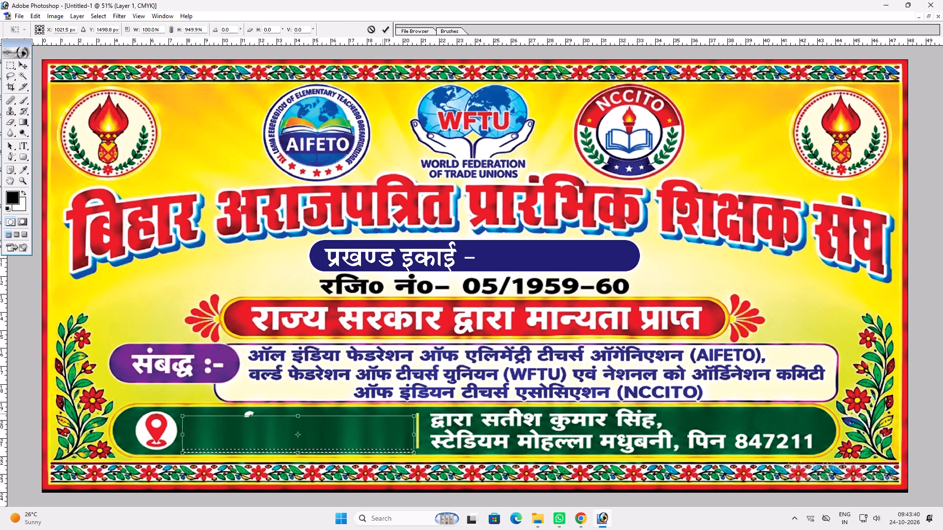
drag(382, 410, 382, 408)
key(Return)
key(ctrl+d)
key(v)
key(v)
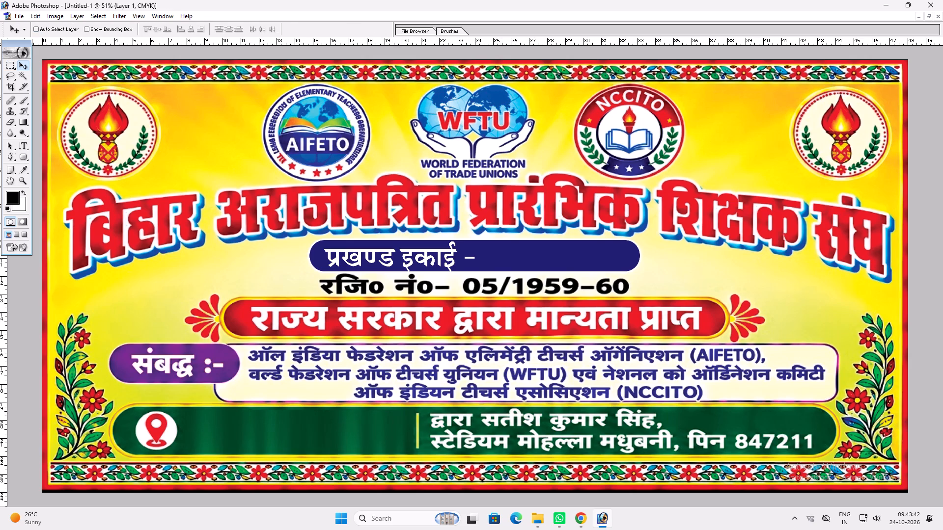
Duplicate the प्रखण्ड इकाई - pill text onto the cleared area of the green bar.
key(v)
ctrl+click(409, 251)
alt+drag(409, 251, 322, 420)
Replace the duplicated text with "ftyk dk;kZy; dk irk" (जिला कार्यालय का पता).
key(t)
click(317, 421)
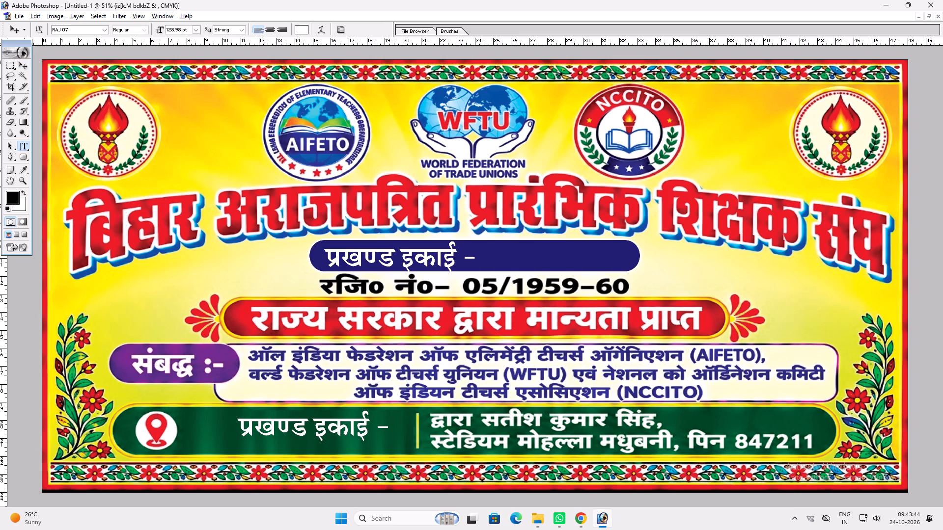
key(ctrl+a)
text(ftyk dk)
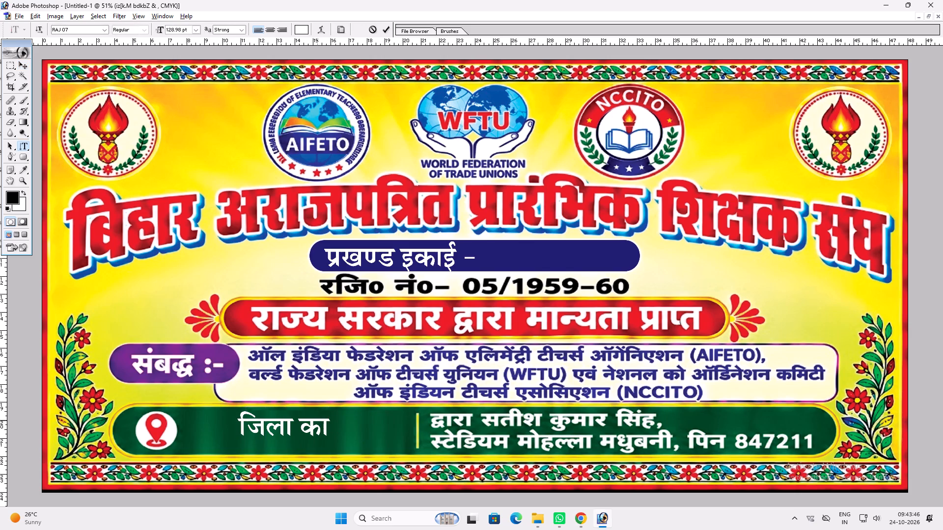
text(;kZy)
key(space)
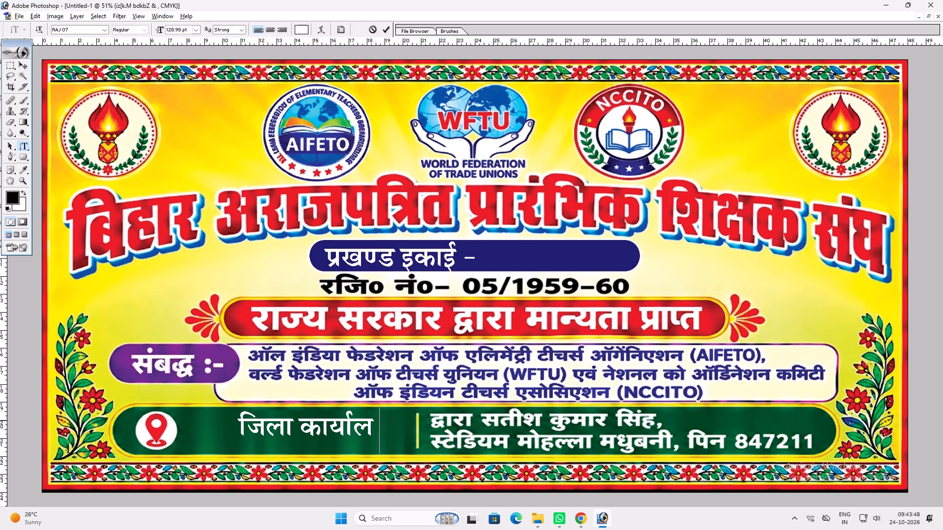
key(BackSpace)
text(; dk irk)
key(Return)
text(vv)
Move the जिला कार्यालय का पता text beside the location pin and scale it down to about 93.6 pt.
drag(332, 430, 285, 433)
key(ctrl+t)
shift+drag(426, 417, 361, 420)
key(shift+Return)
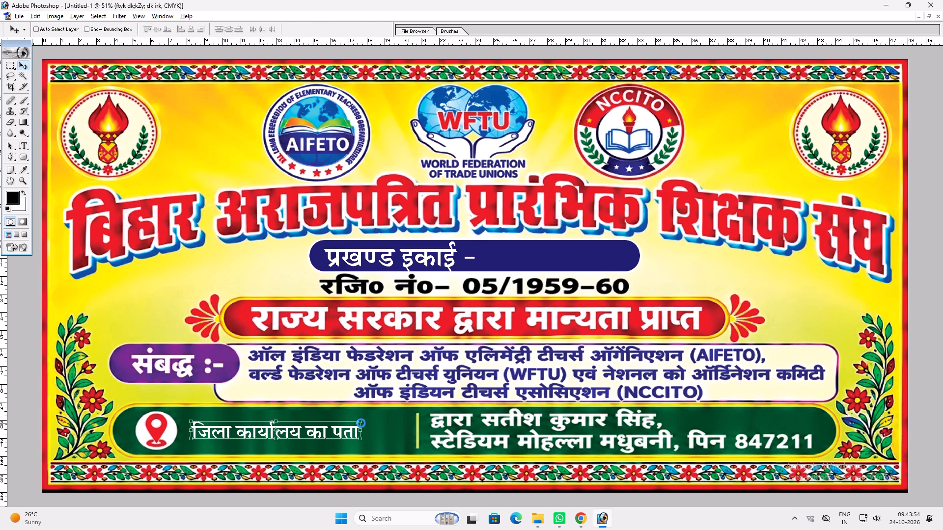
Change the जिला कार्यालय का पता text to the RAJ 04 font and shift it slightly closer to the location pin.
key(t)
click(343, 431)
key(ctrl+a)
click(70, 28)
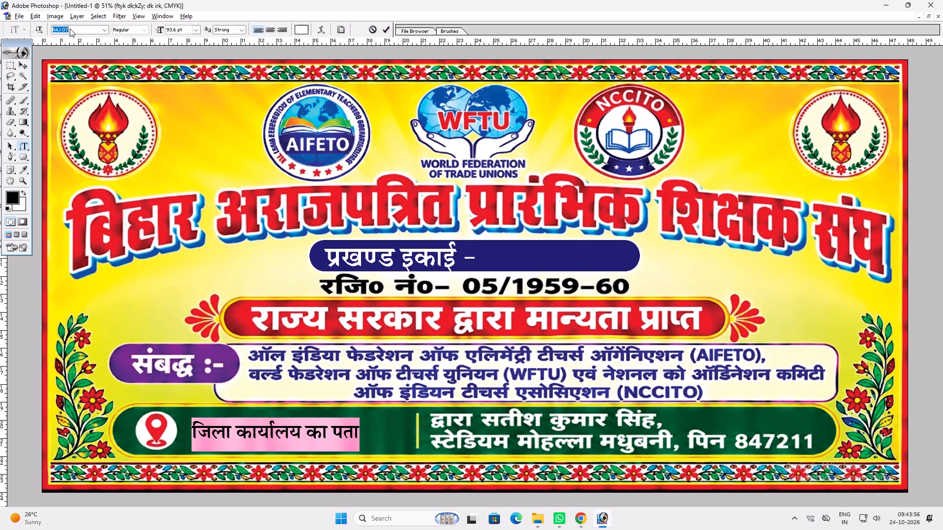
key(Up)
key(Up)
key(Up)
key(Up)
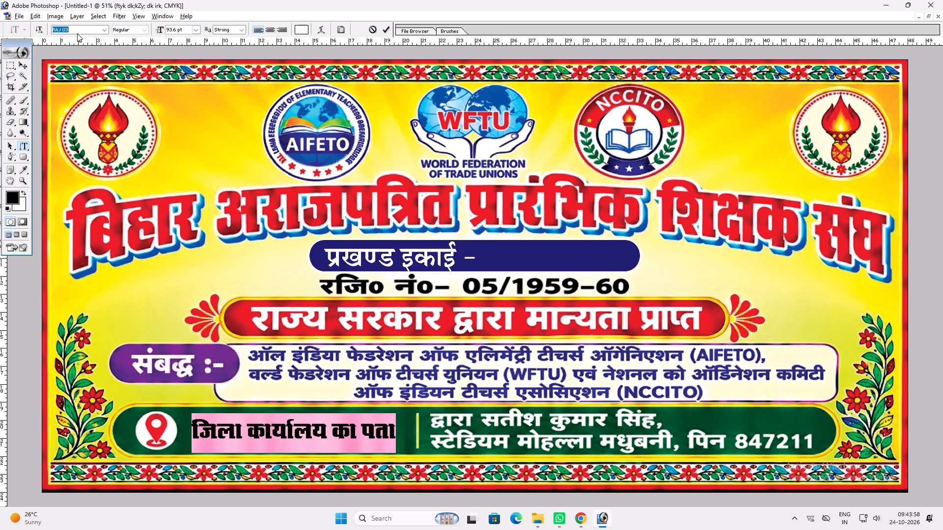
key(Down)
key(Return)
key(Return)
text(vv)
key(v)
drag(333, 466, 326, 463)
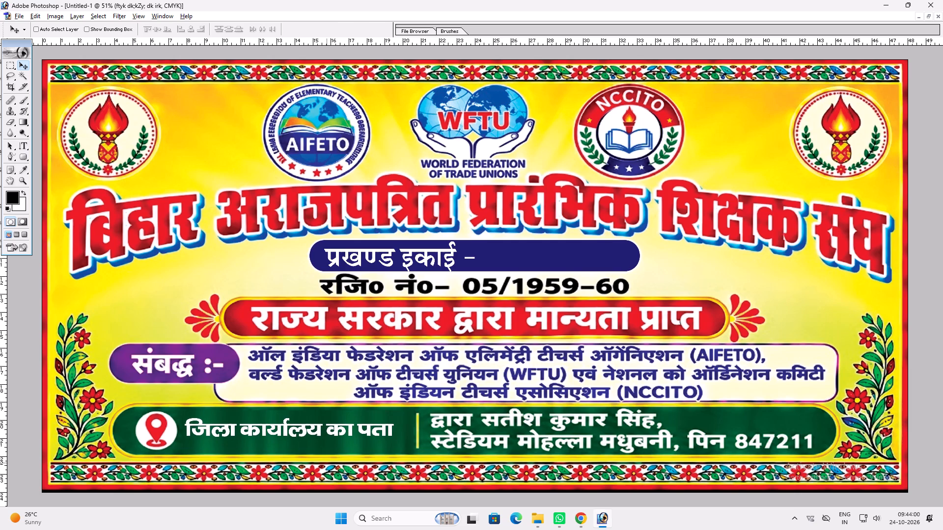
drag(326, 463, 325, 464)
Append a space and a dash to the end of the जिला कार्यालय का पता text.
key(t)
click(388, 436)
key(End)
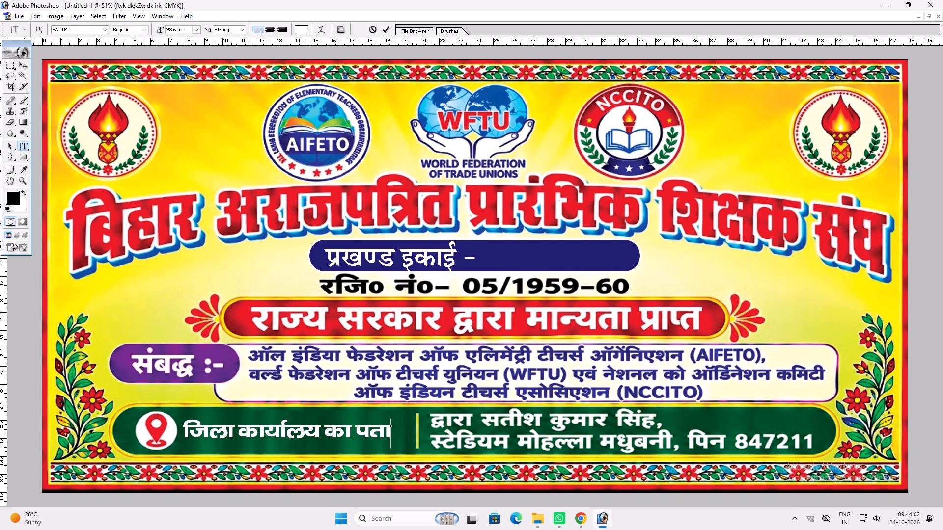
key(space)
text(&)
key(Return)
key(v)
Stretch the जिला कार्यालय का पता – text slightly taller within the green bar.
key(ctrl+t)
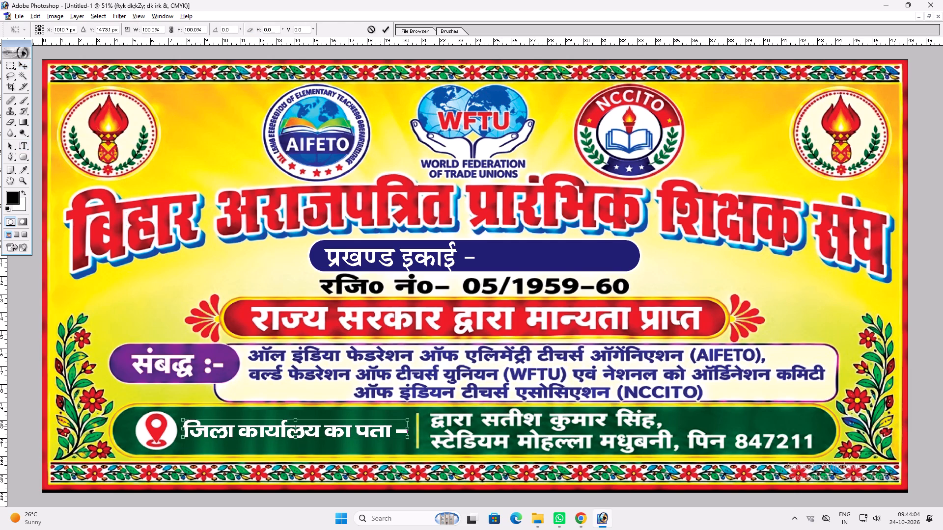
shift+drag(380, 424, 385, 421)
key(shift+Return)
key(v)
key(v)
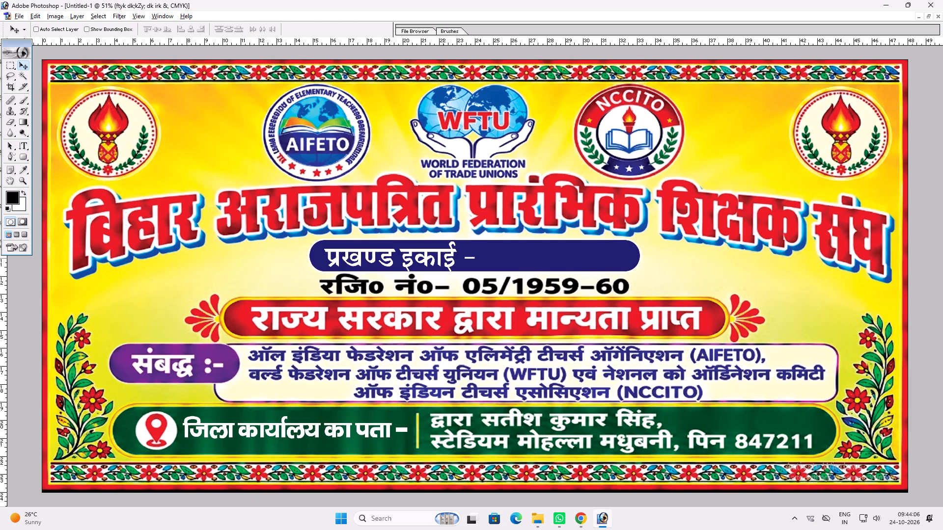
Reduce the height of the प्रखण्ड इकाई - text on the blue pill to about 96%.
key(t)
click(439, 262)
key(Return)
key(ctrl+t)
alt+shift+click(424, 244)
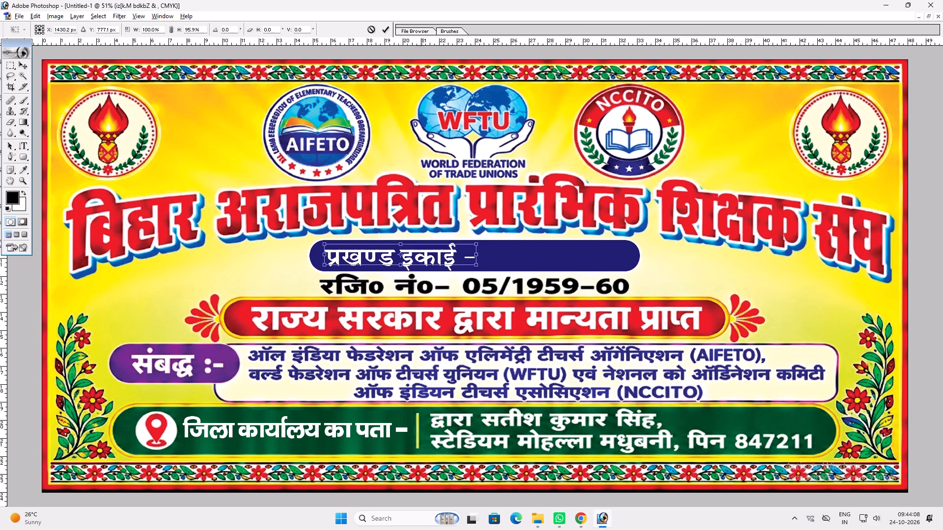
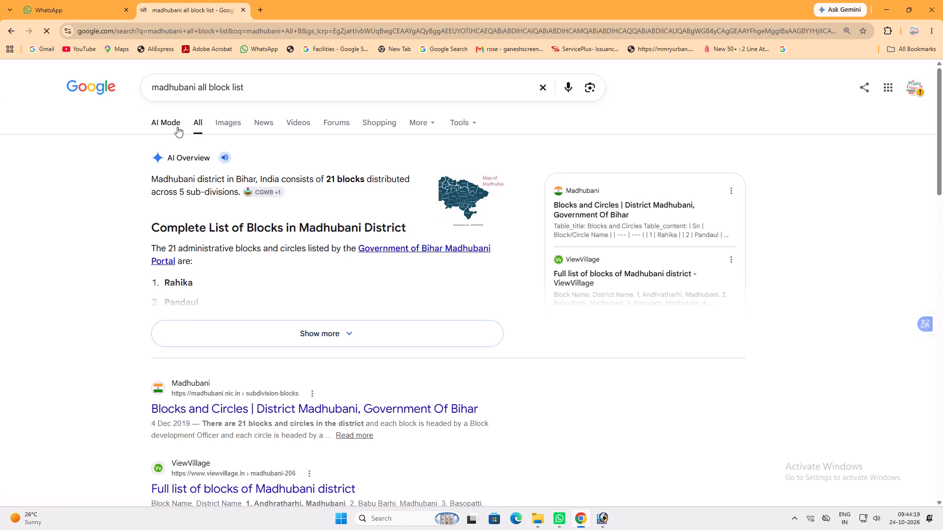
Expand the Madhubani block list in the search overview and read through the block names.
scroll(265, 223, down, 2)
scroll(274, 225, up, 2)
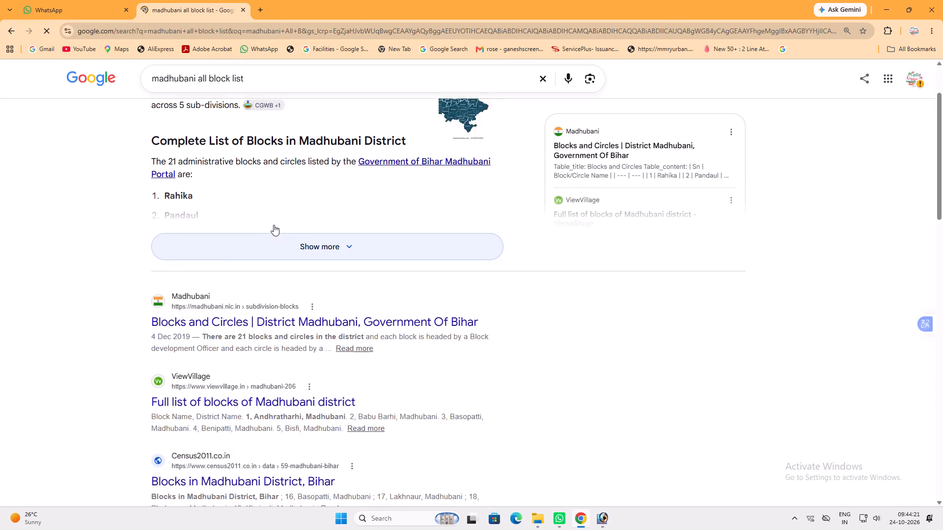
scroll(274, 225, down, 10)
scroll(274, 225, up, 6)
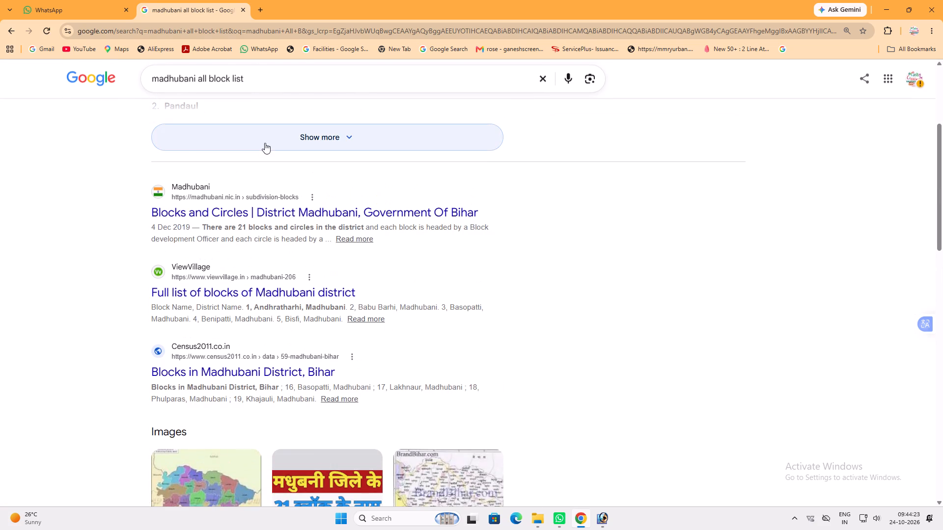
click(265, 143)
scroll(240, 227, up, 4)
scroll(240, 227, down, 3)
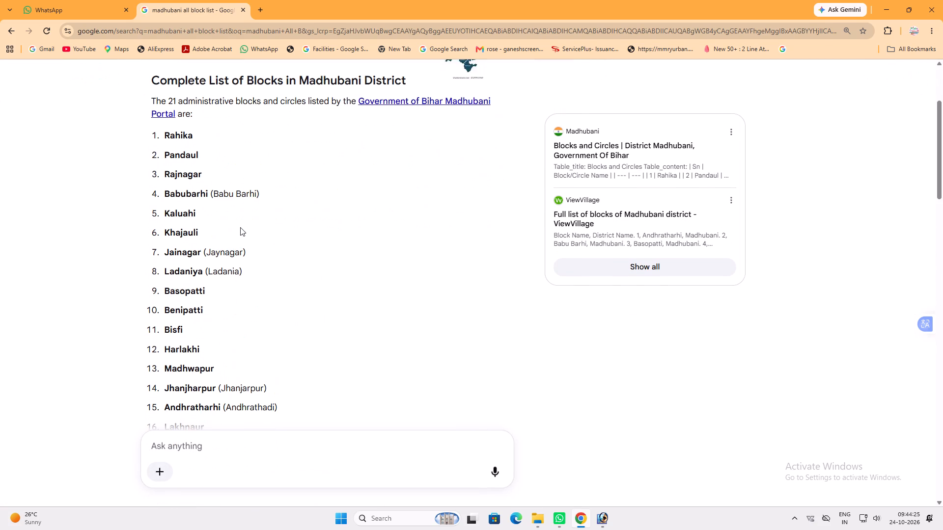
scroll(240, 227, down, 1)
scroll(240, 227, up, 1)
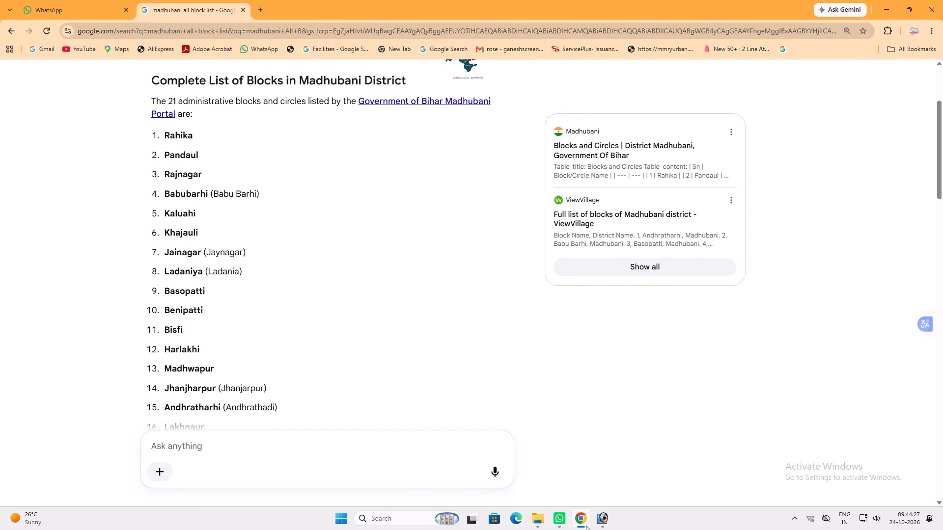
Switch to Photoshop and append the block name रहिका after the dash in the blue pill's प्रखण्ड इकाई text.
click(602, 516)
key(t)
click(474, 260)
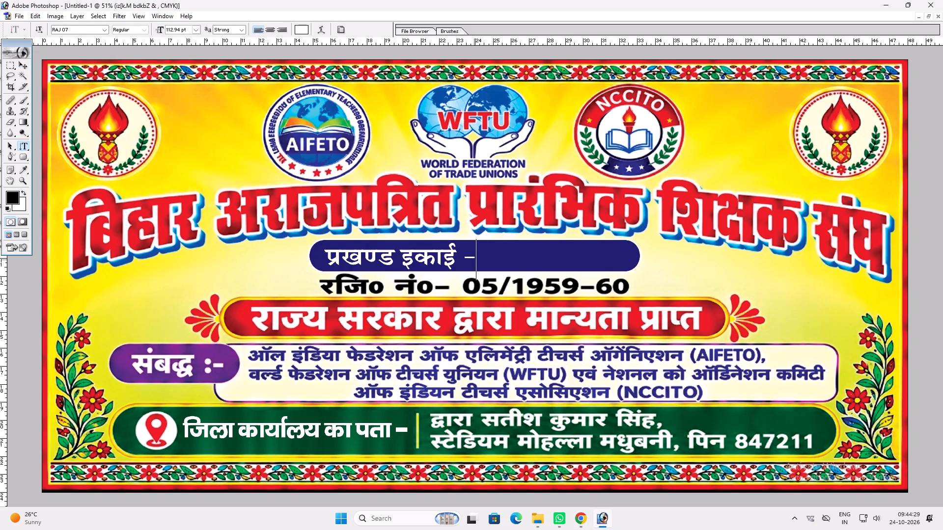
key(space)
text(jfgdf)
key(BackSpace)
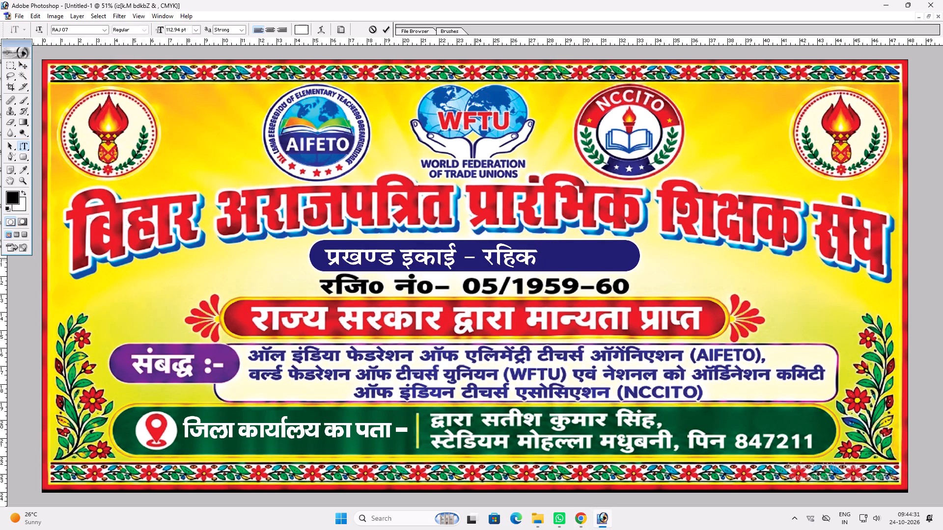
key(k)
key(Return)
key(v)
Widen the प्रखण्ड इकाई – रहिका text and nudge it inward on the blue pill, finishing with a stretch to about 104.9% width.
key(ctrl+t)
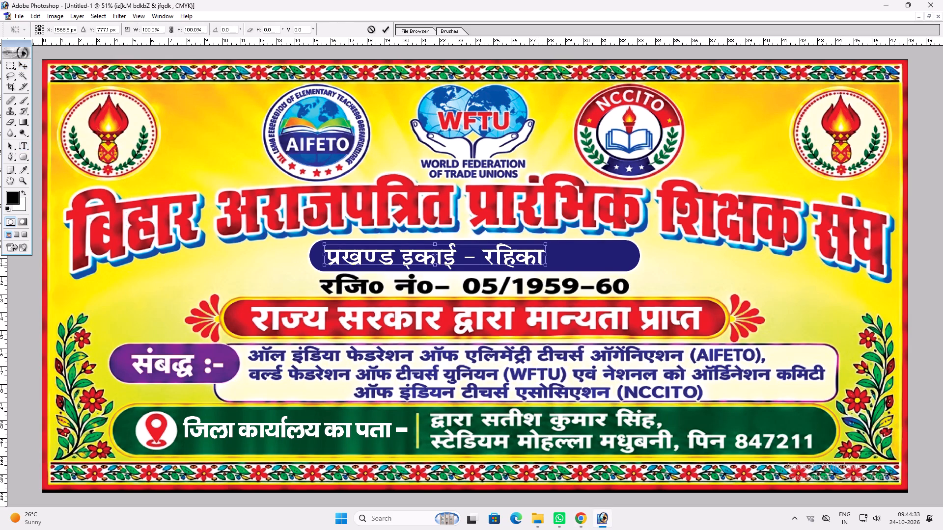
shift+drag(543, 256, 583, 258)
key(shift+Return)
key(v)
drag(560, 267, 565, 266)
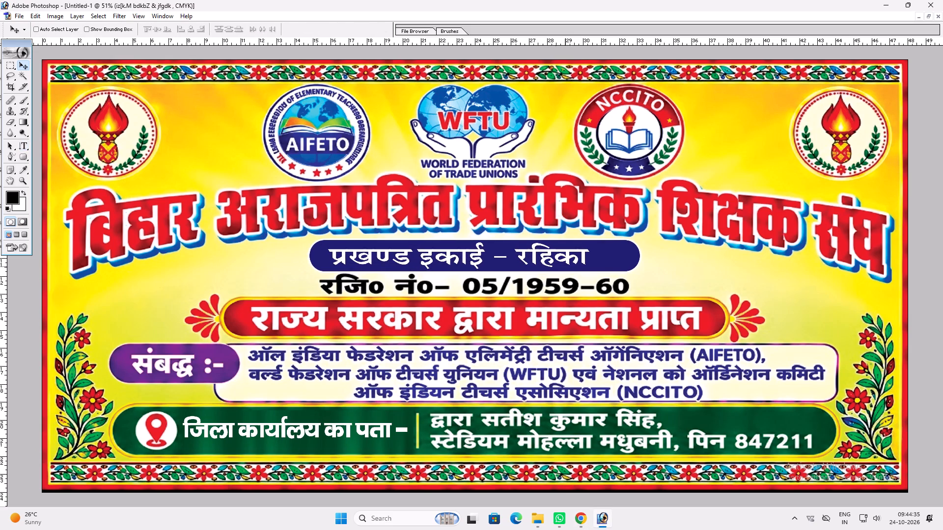
drag(565, 266, 566, 266)
key(ctrl+t)
shift+drag(587, 254, 600, 254)
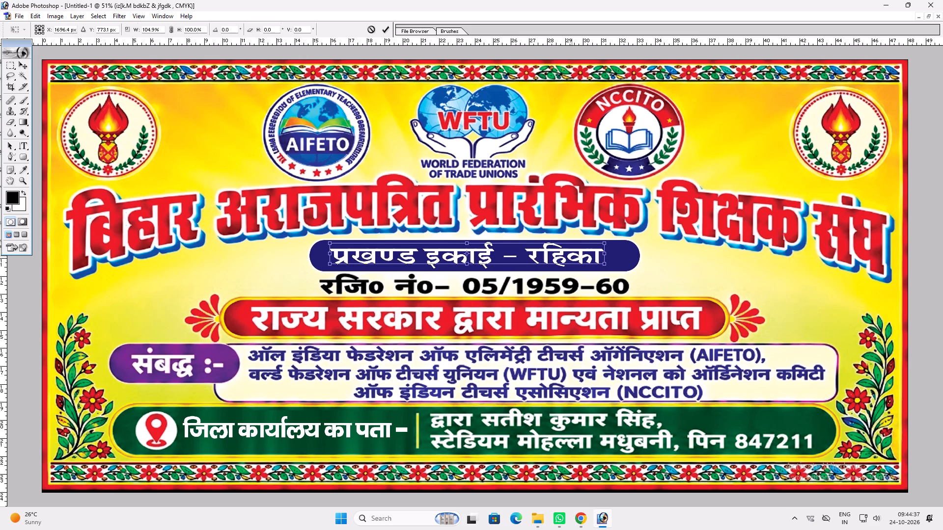
key(shift+Return)
key(v)
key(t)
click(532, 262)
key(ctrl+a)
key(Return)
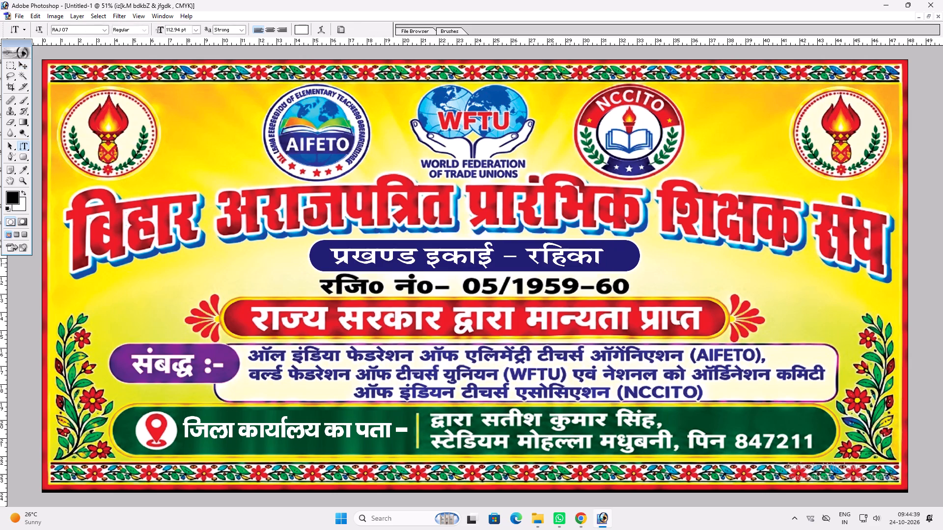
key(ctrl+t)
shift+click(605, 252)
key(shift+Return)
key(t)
Start saving the banner as a new file and create a folder named 24.10.2026 inside the october folder.
key(ctrl+shift+s)
click(941, 0)
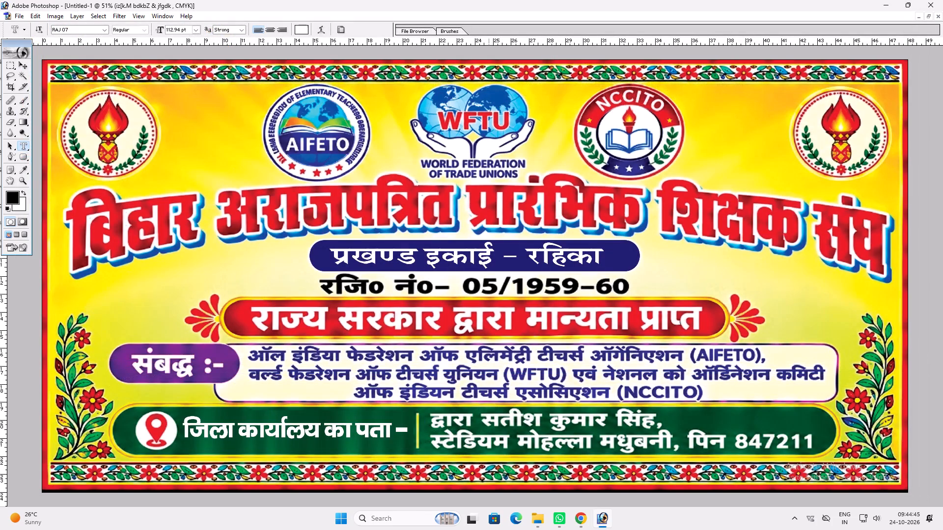
key(ctrl+shift+s)
click(200, 21)
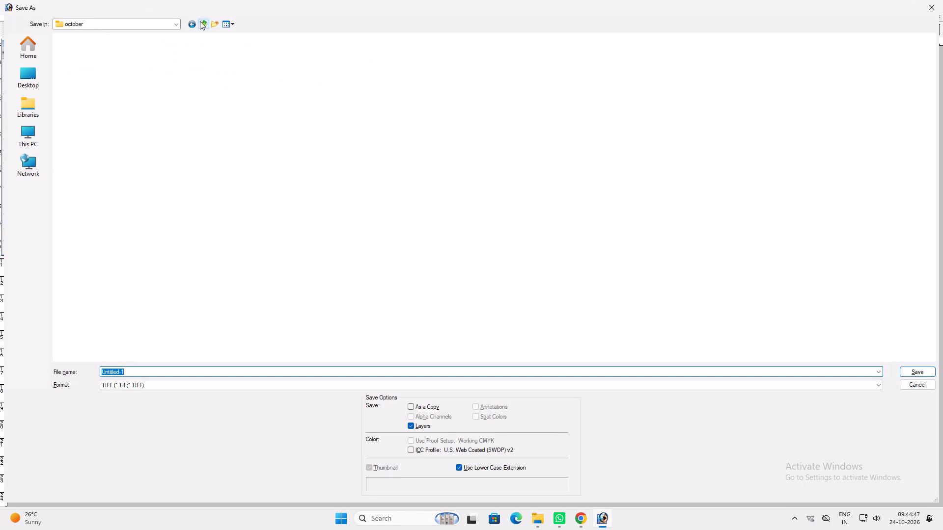
click(216, 23)
key(2)
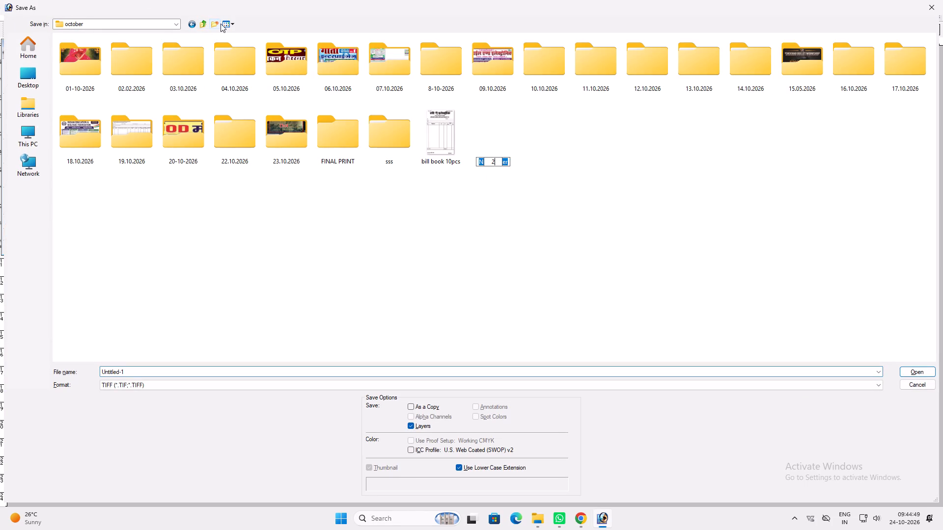
text(4.)
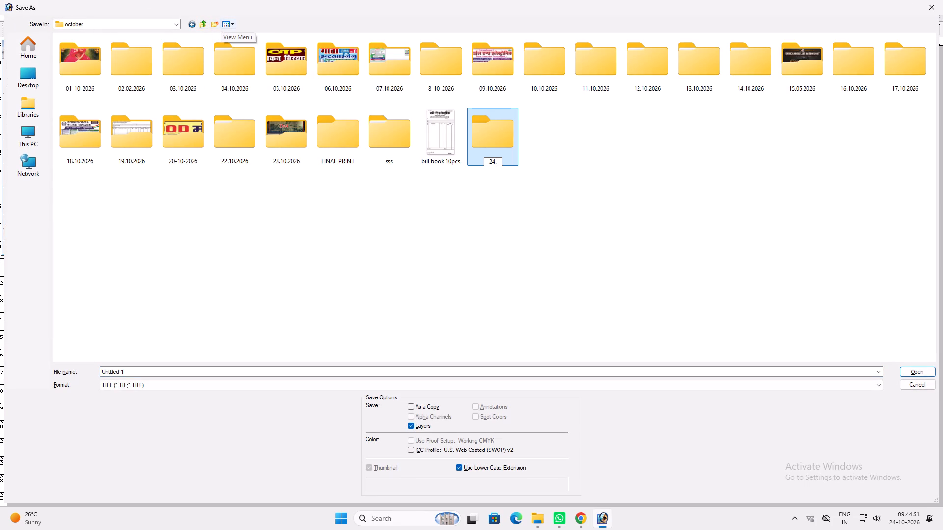
text(10.2026)
key(Return)
key(Return)
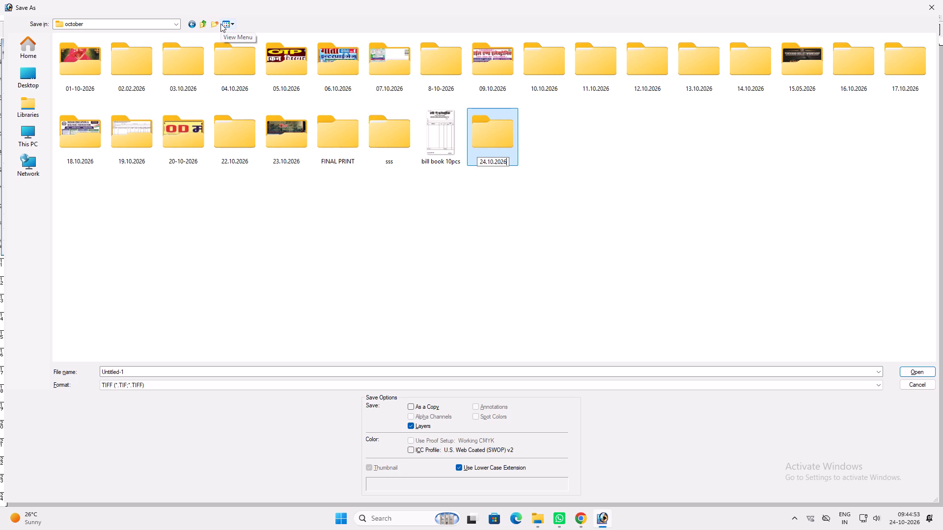
Save the banner in the 24.10.2026 folder as a layered TIFF named 4x2= 1 pc Rahika.
click(134, 371)
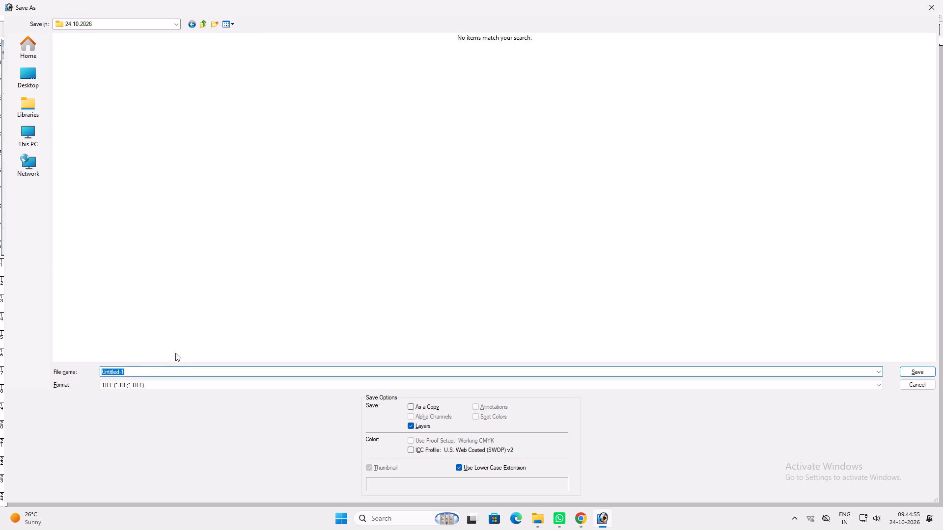
text(4x2= 1 pc Rahika)
key(space)
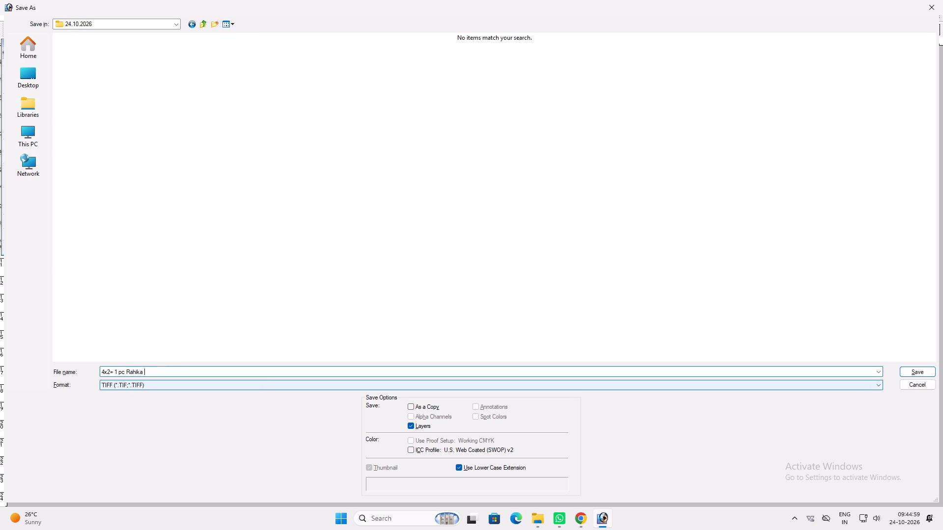
key(space)
key(Return)
key(Return)
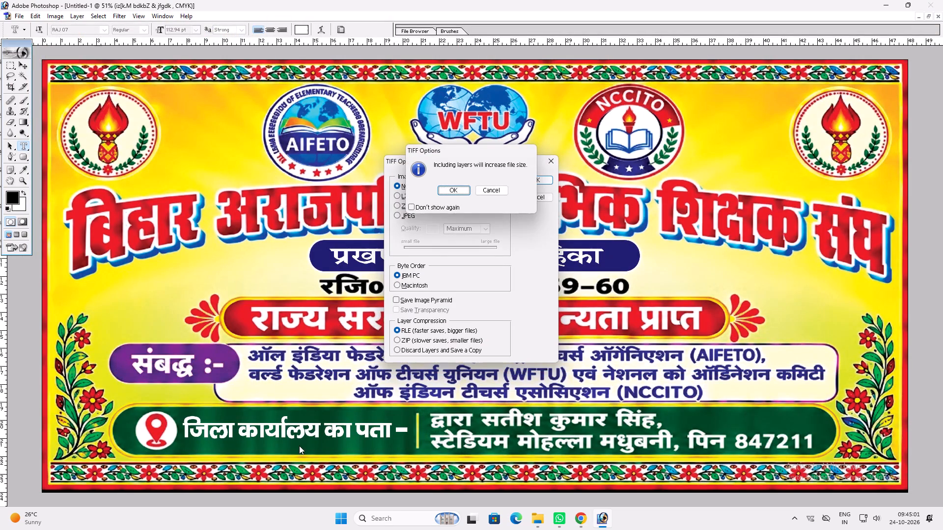
key(Return)
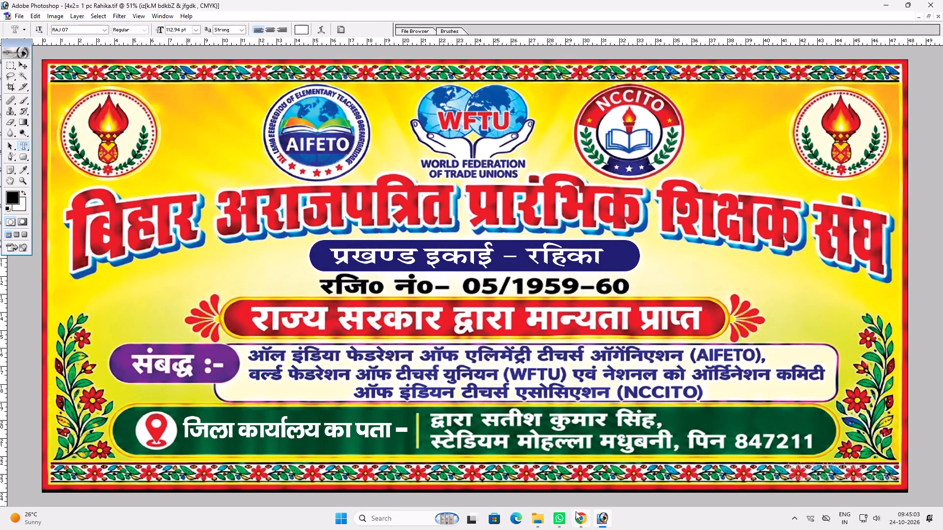
Check the second block in the browser list, then replace रहिका with पंडौल on the blue pill in Photoshop.
click(578, 512)
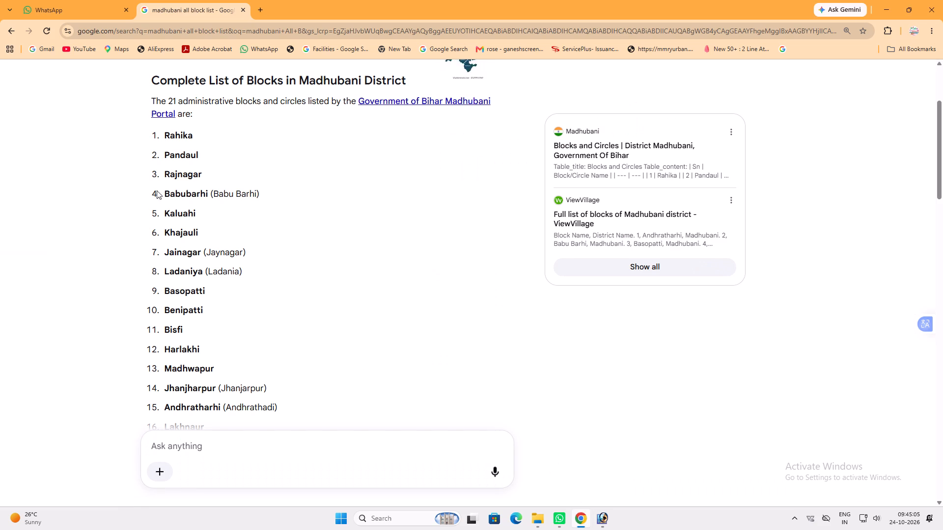
click(610, 508)
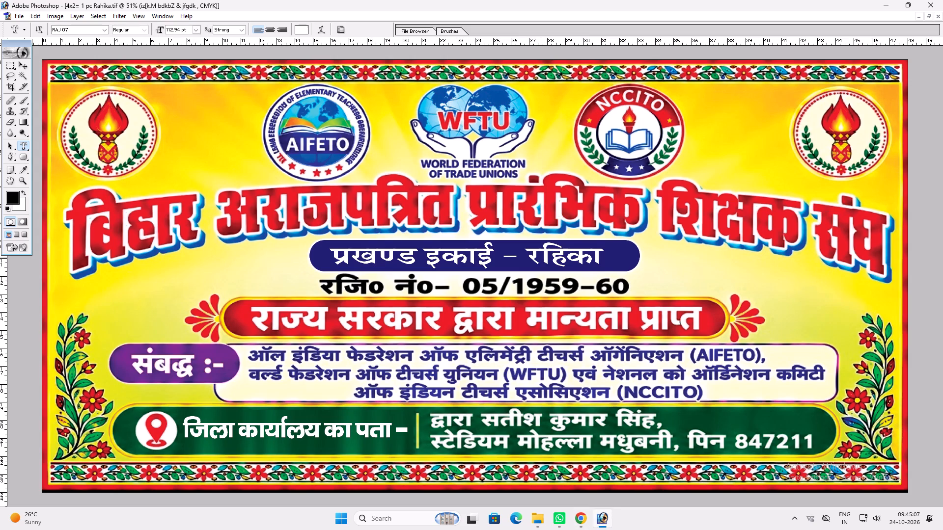
drag(530, 258, 669, 259)
text(iaMkSy)
key(Return)
key(v)
Save the पंडौल version as a separate TIFF named 4x2= 1 pc pandaul in the 24.10.2026 folder.
key(ctrl+shift+s)
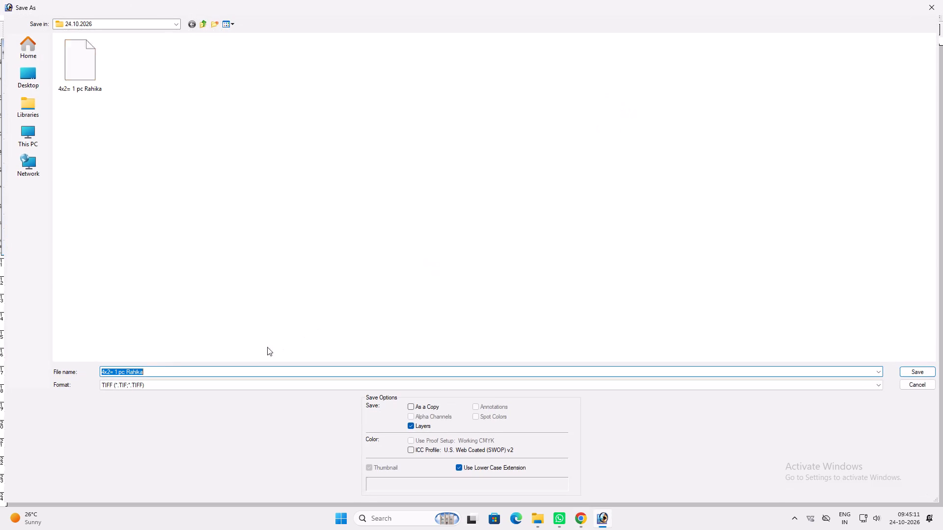
click(162, 370)
drag(160, 370, 127, 379)
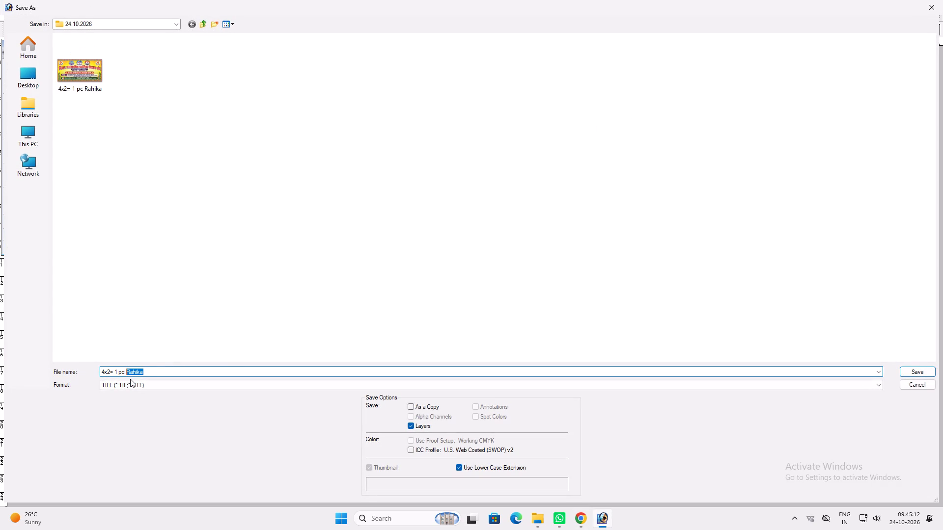
text(pandaul)
key(Return)
key(Return)
Check the third block in the browser list, then replace पंडौल with राजनगर on the blue pill in Photoshop.
click(581, 519)
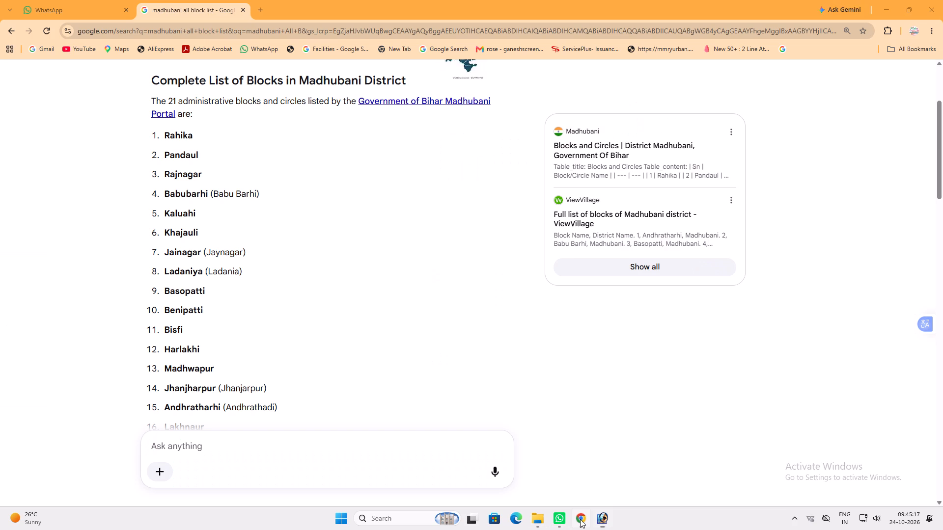
click(580, 519)
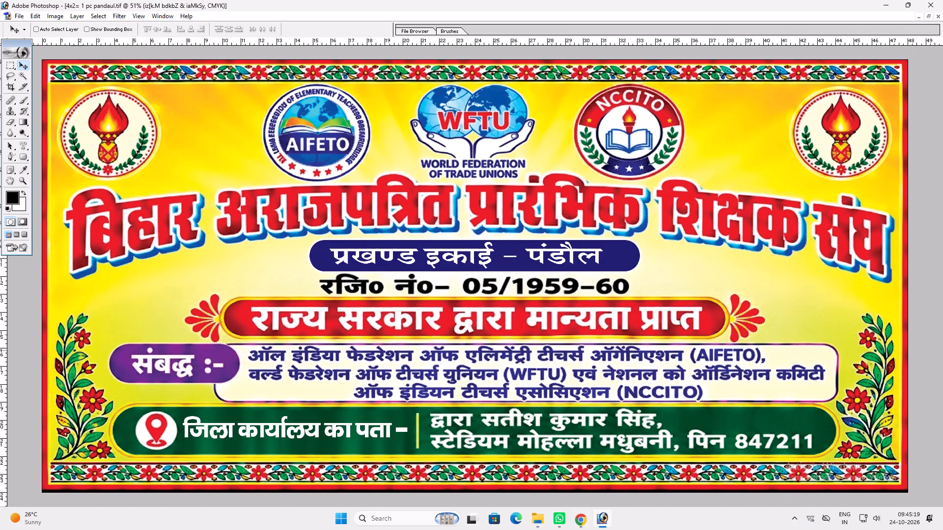
key(t)
drag(525, 257, 724, 256)
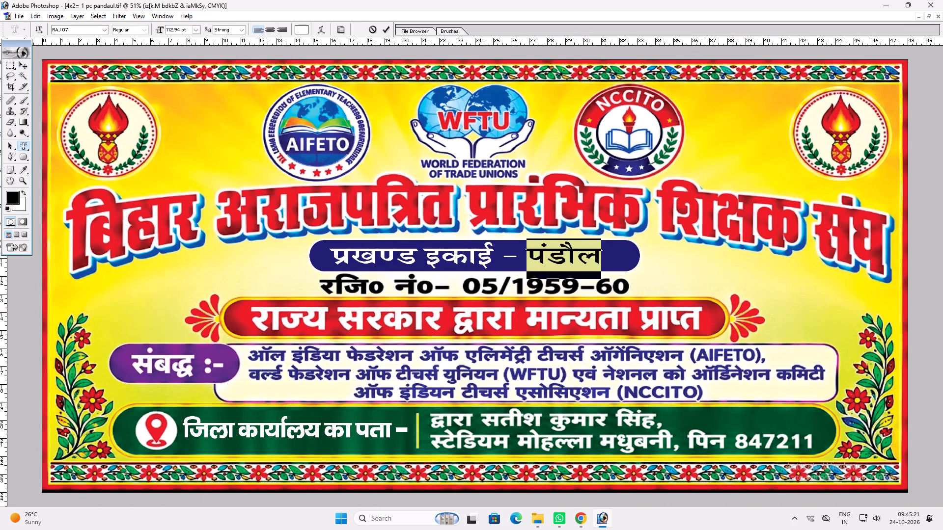
text(jktuxj)
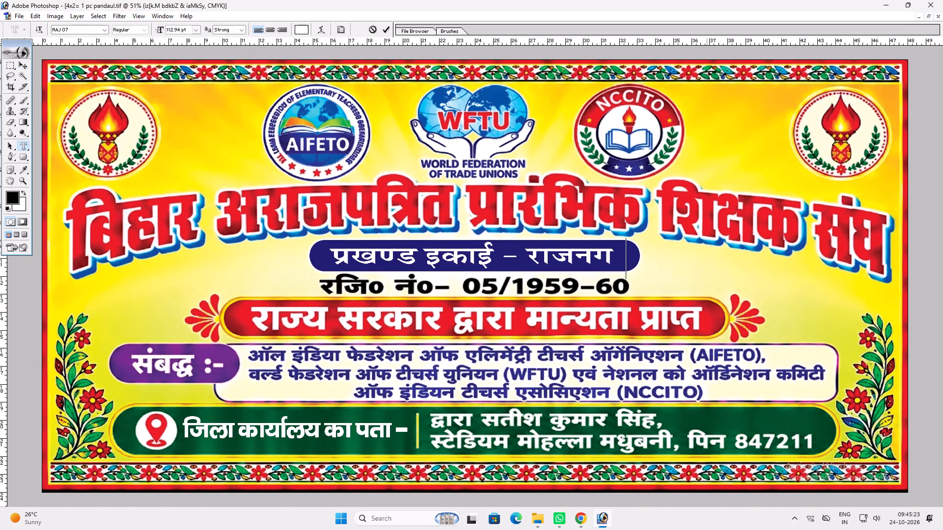
key(Return)
key(v)
Narrow the प्रखण्ड इकाई – राजनगर text slightly so it fits inside the blue pill.
key(ctrl+t)
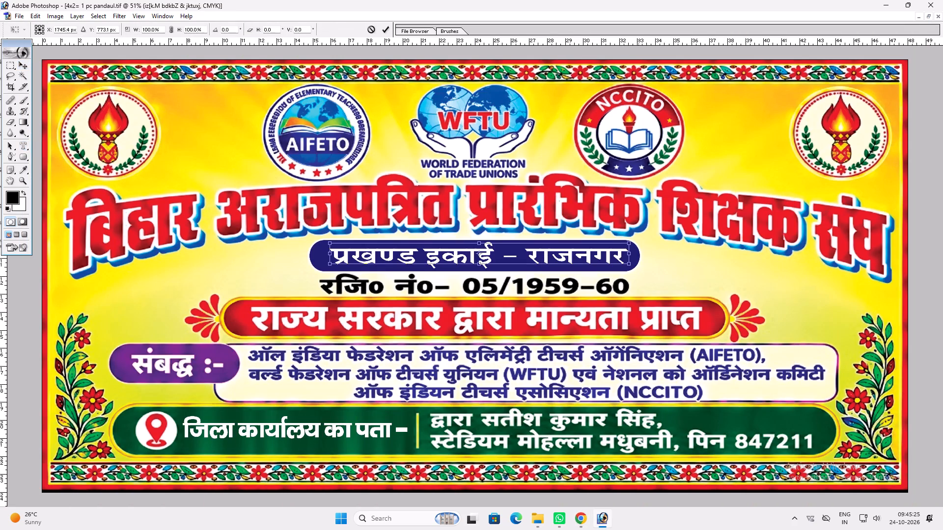
shift+drag(629, 251, 622, 253)
key(shift+Return)
key(v)
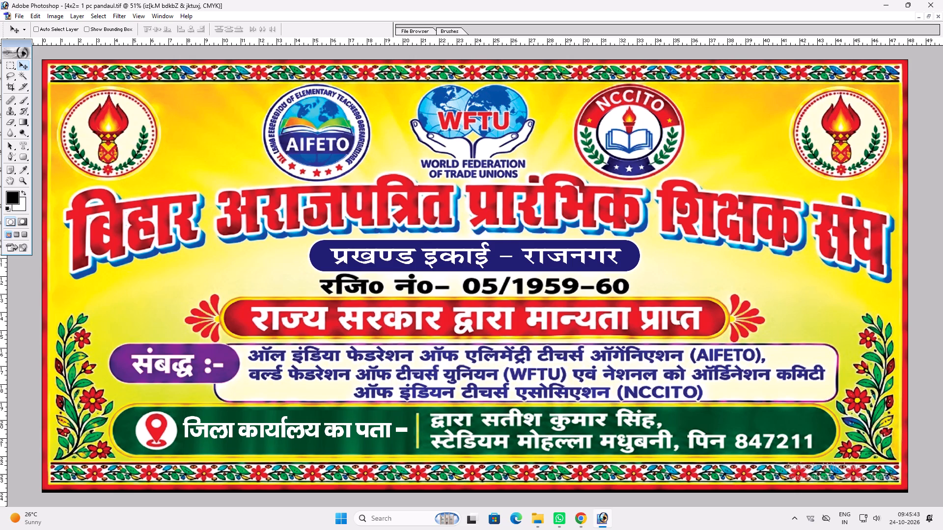
Save the राजनगर version as a separate TIFF named 4x2= 1 pc Rajnagar in the 24.10.2026 folder.
key(ctrl+shift+s)
click(160, 374)
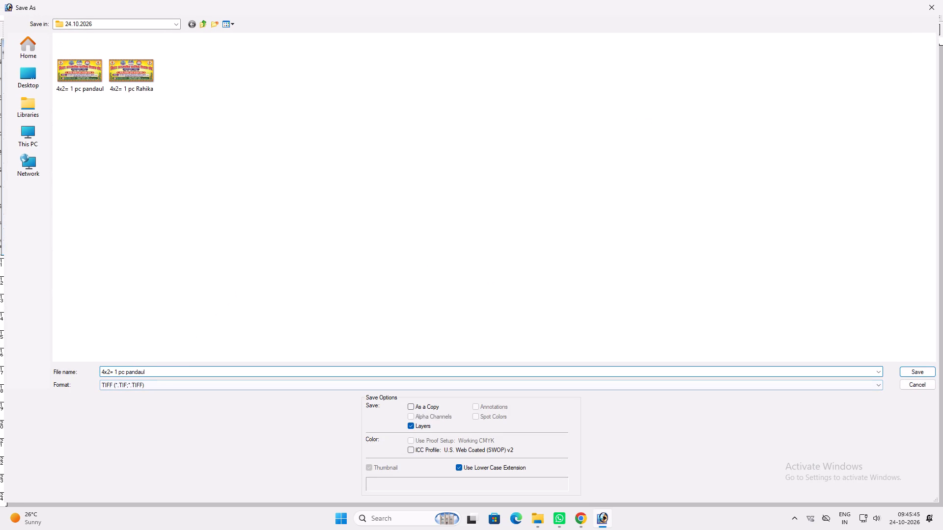
drag(157, 373, 127, 381)
key(space)
text(Rajnagar)
key(space)
key(Return)
key(Return)
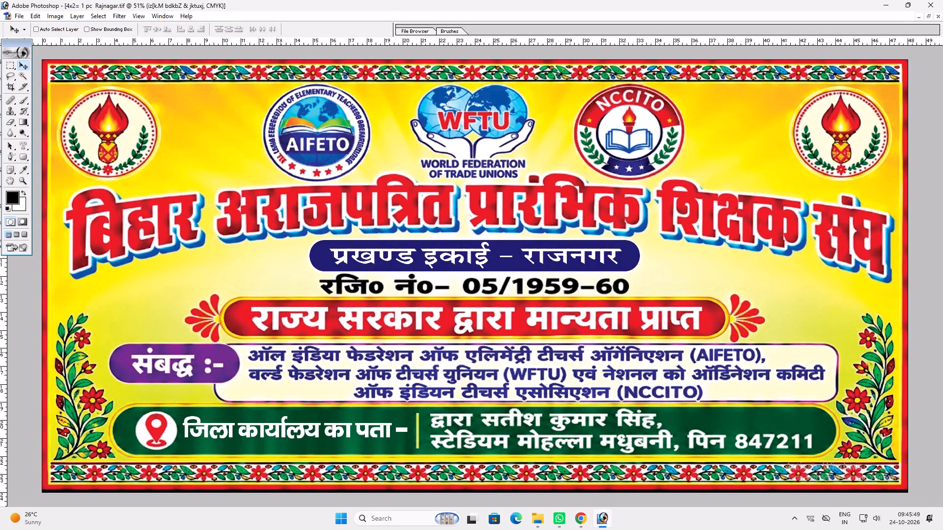
Check the fourth block in the browser list, then replace राजनगर with बाबूबरही on the blue pill in Photoshop.
click(582, 514)
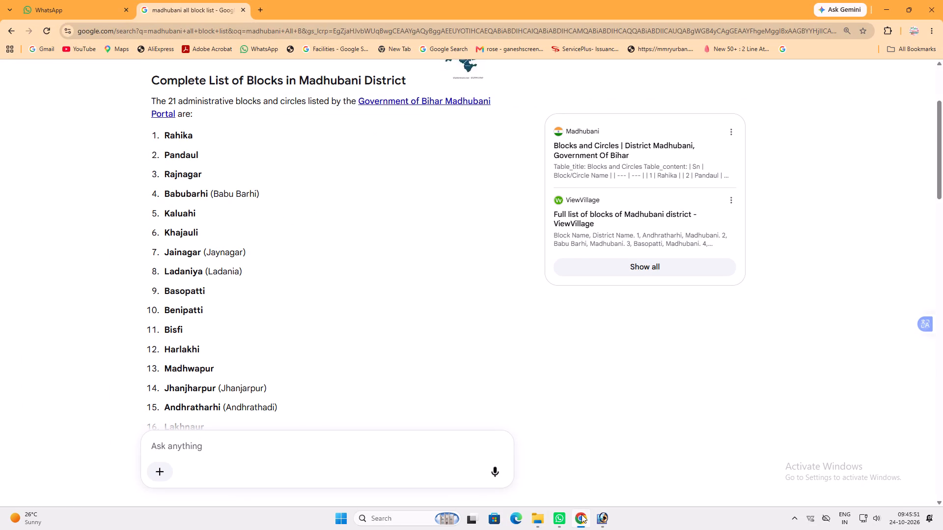
click(582, 514)
key(t)
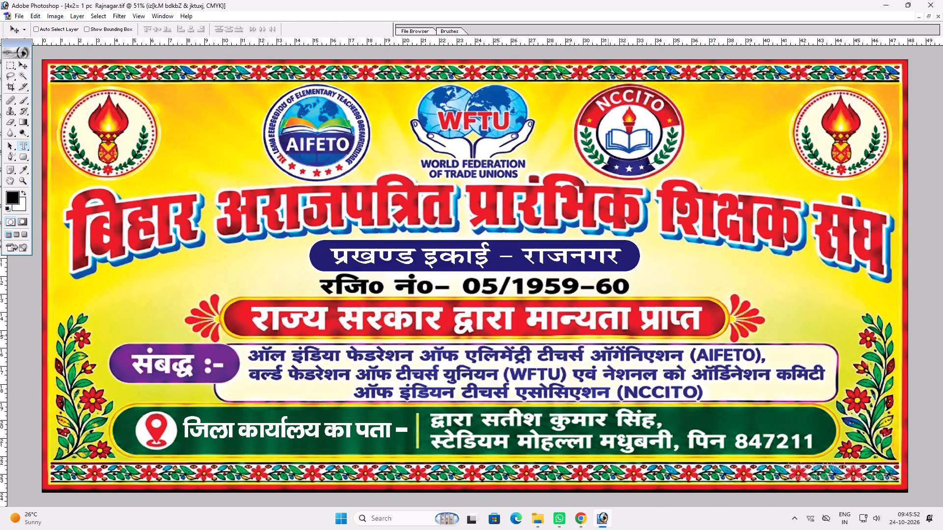
drag(517, 259, 646, 248)
key(space)
text(ckcwcjgh)
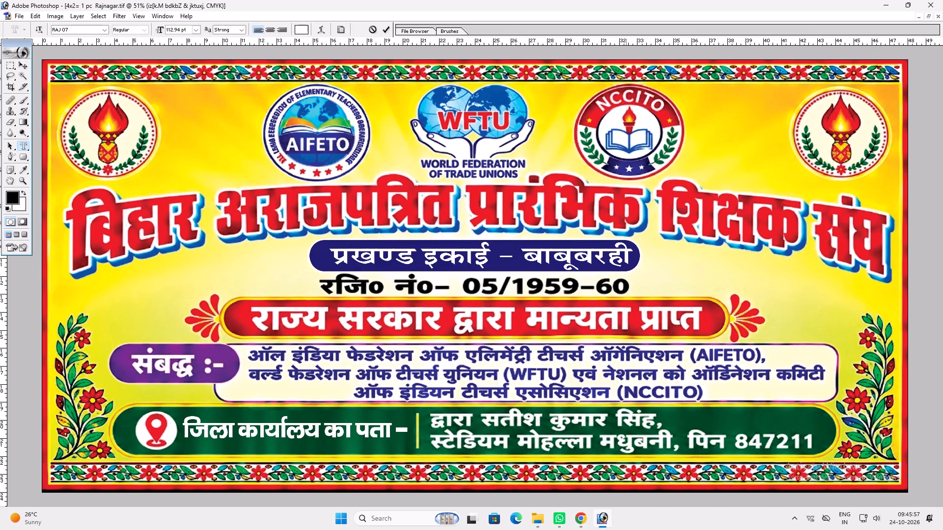
key(Return)
key(v)
Narrow the प्रखण्ड इकाई – बाबूबरही text slightly so it fits inside the blue pill.
key(ctrl+t)
shift+drag(632, 253, 616, 253)
key(Return)
Save the बाबूबरही version as a separate TIFF named 4x2= 1 pc babubarhi in the 24.10.2026 folder.
key(ctrl+shift+s)
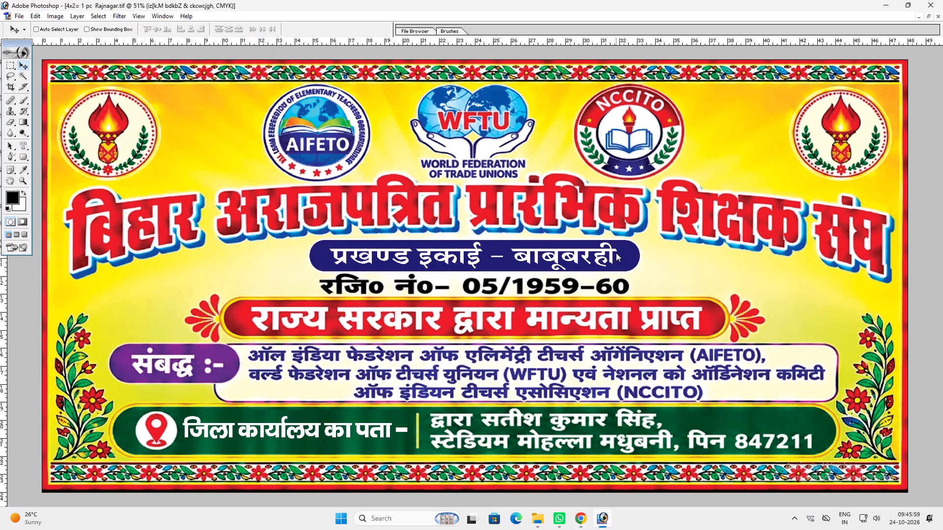
click(160, 377)
drag(155, 373, 129, 378)
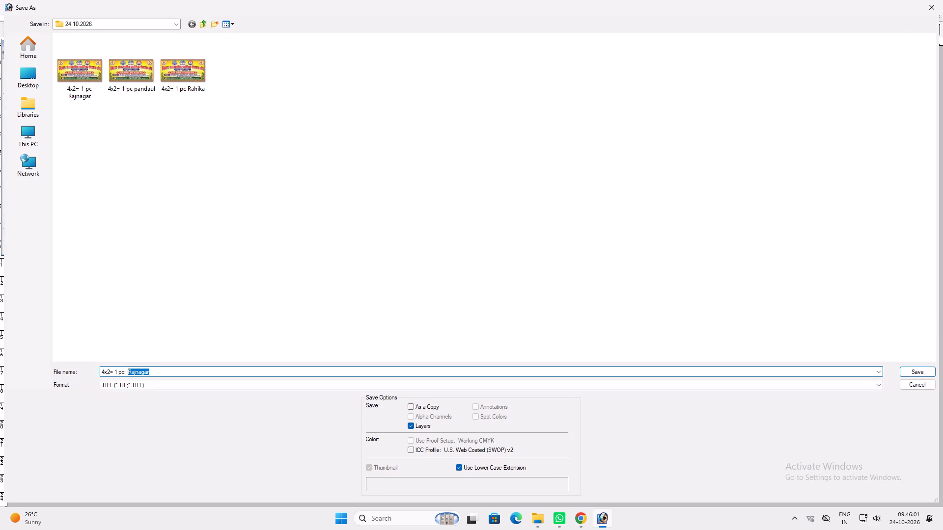
drag(129, 378, 129, 378)
text(babubarhi)
key(Return)
key(Return)
Replace बाबूबरही with कलुआही in the प्रखण्ड इकाई text on the blue pill.
key(t)
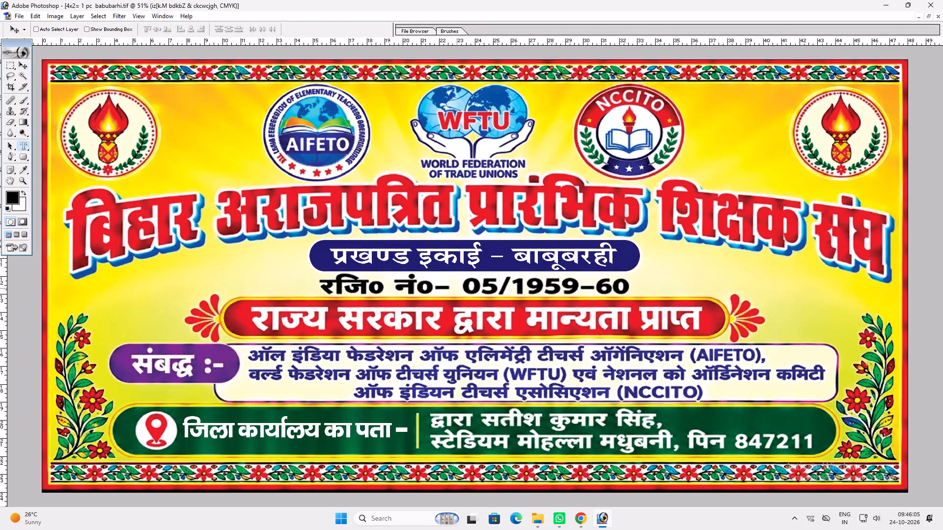
drag(514, 250, 664, 268)
text(dyqvkgh)
key(Return)
key(v)
Save the कलुआही version as a separate TIFF named 4x2= 1 pc bkaluahi in the 24.10.2026 folder.
key(ctrl+shift+s)
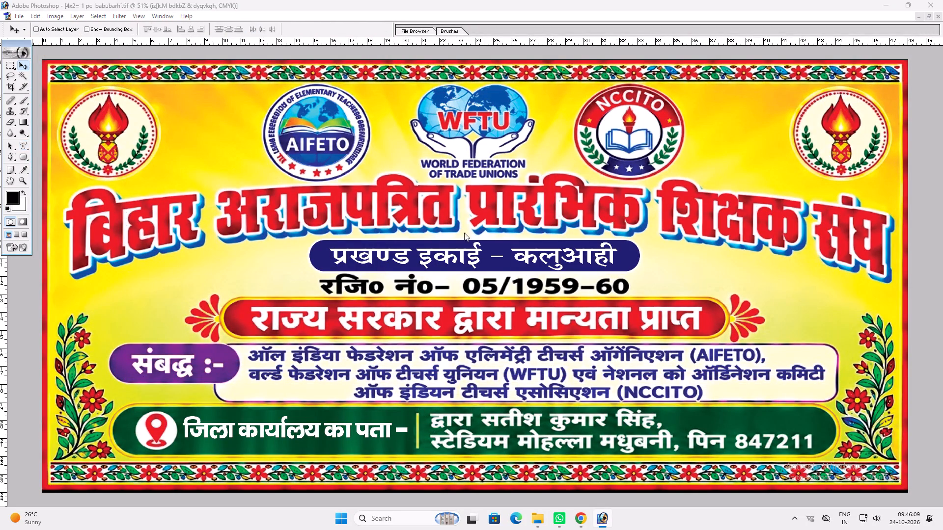
drag(155, 371, 130, 379)
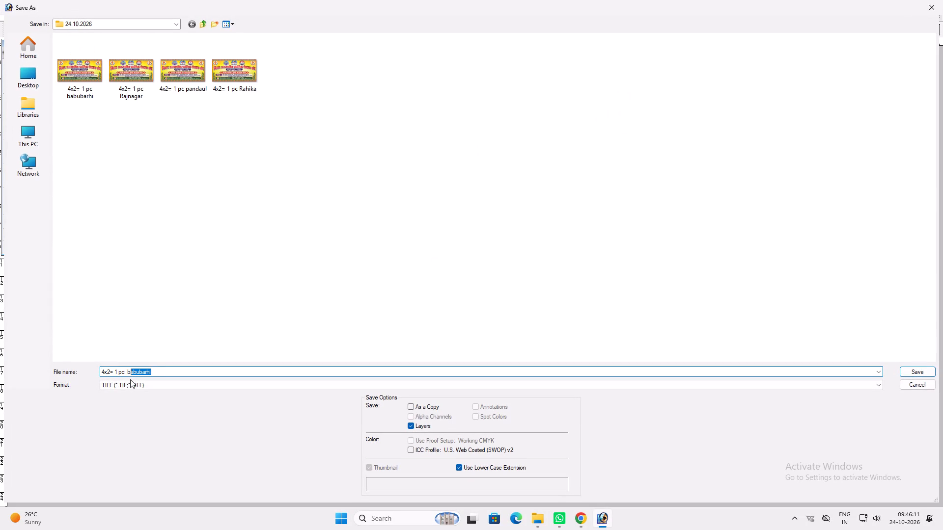
text(kaluahi)
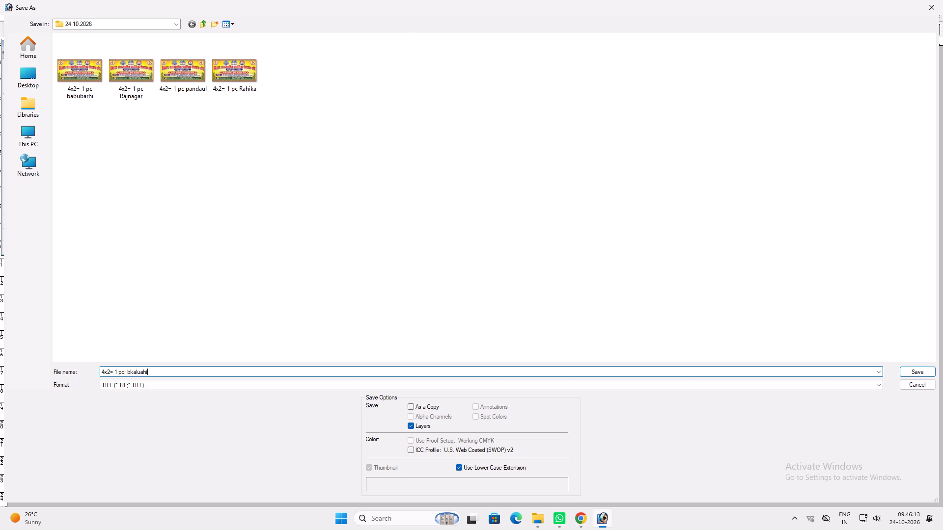
key(Return)
key(Return)
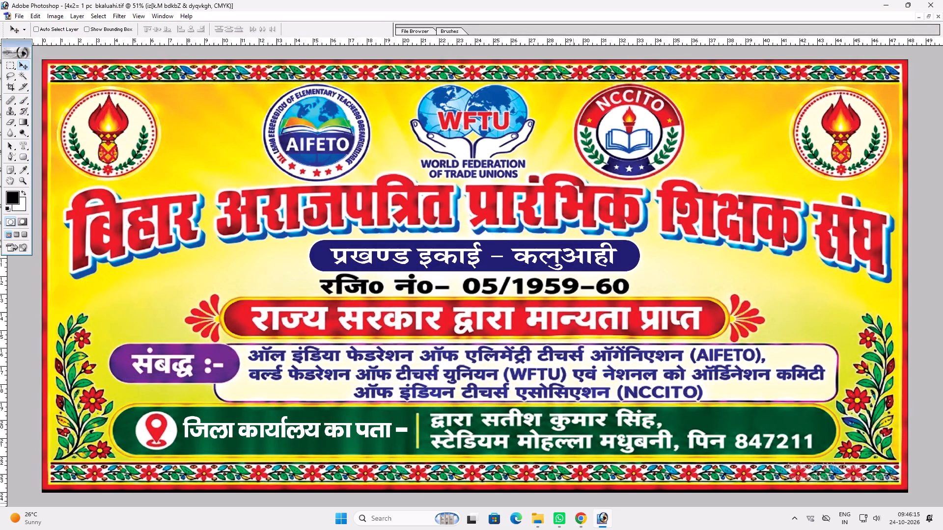
Check the sixth block in the browser list, then replace कलुआही with खजौली on the blue pill in Photoshop.
click(588, 513)
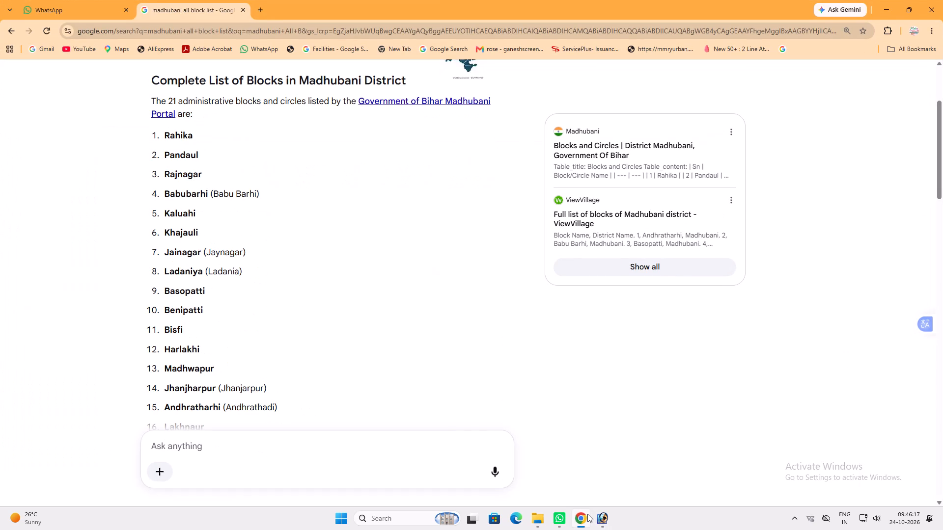
click(587, 514)
key(t)
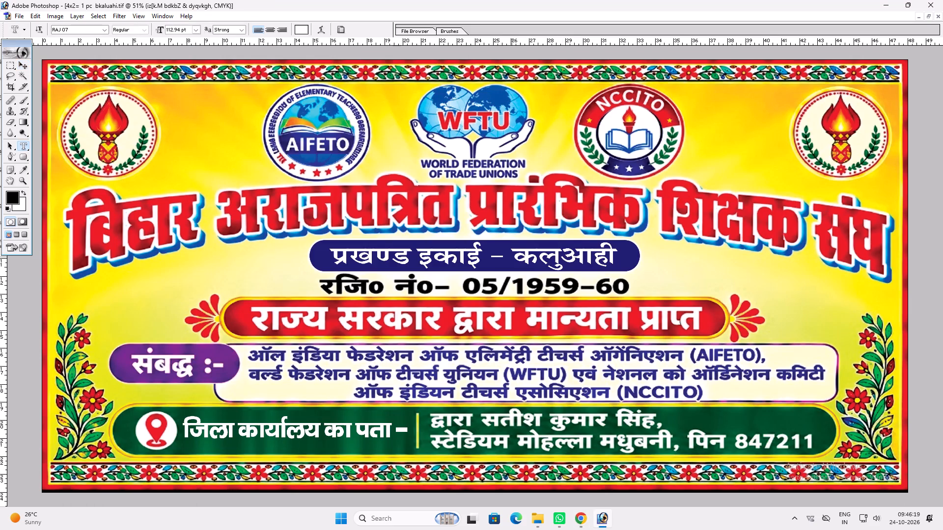
drag(512, 257, 641, 257)
text([ktkSyh)
key(space)
key(Return)
text(vv)
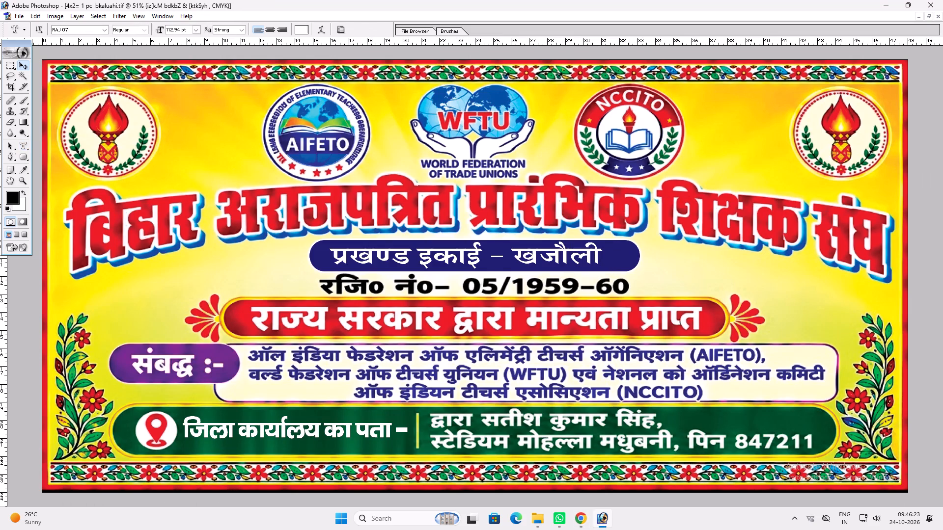
Save the खजौली version as a separate TIFF named 4x2= 1 pc khajauli in the 24.10.2026 folder.
key(ctrl+shift+s)
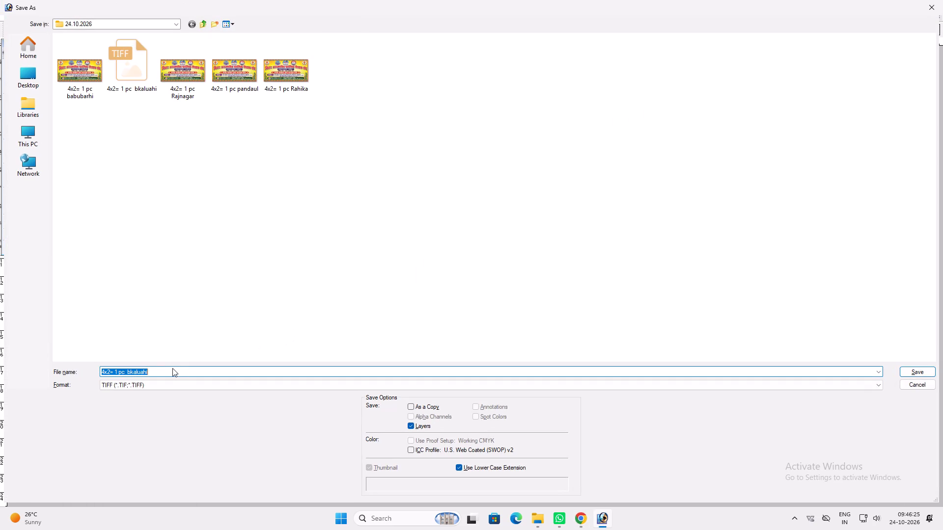
drag(166, 371, 127, 378)
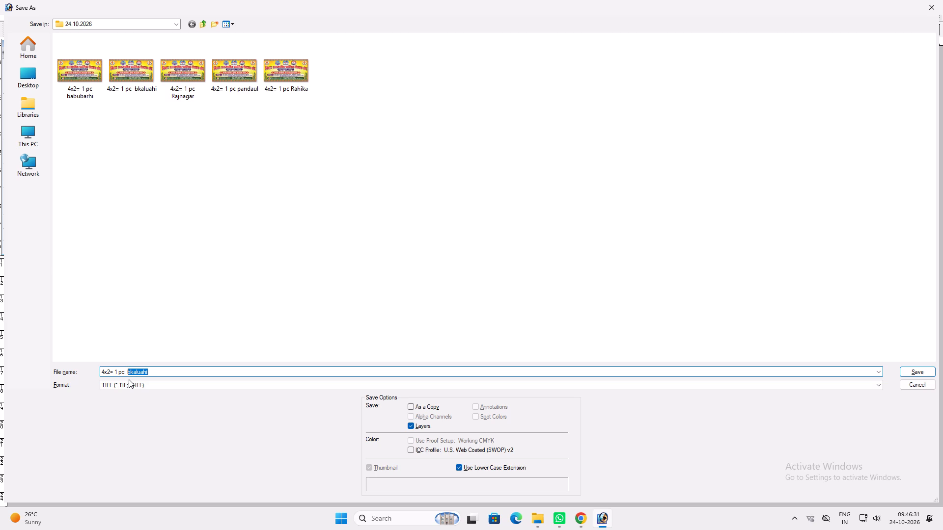
text(ka)
key(BackSpace)
text(hajauli)
key(space)
key(Return)
key(Return)
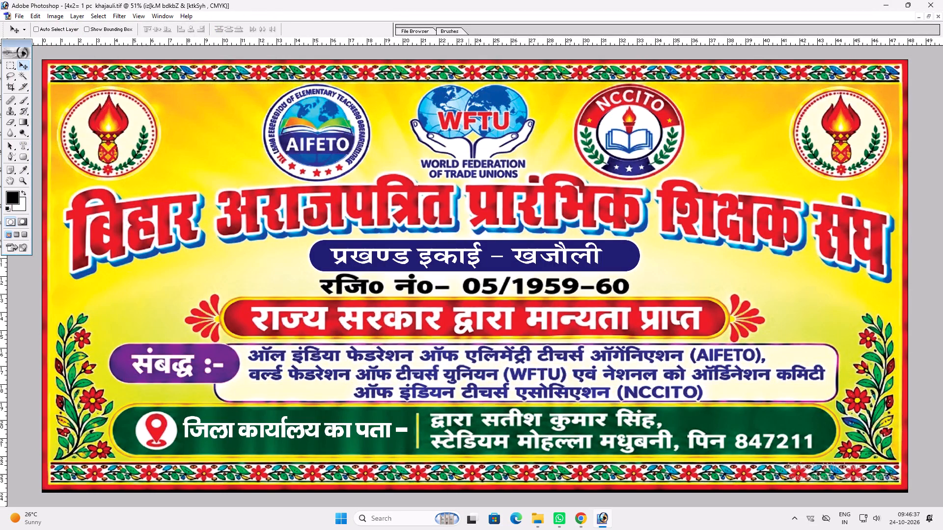
Check the seventh block in the browser list, then replace खजौली with जयनगर on the blue pill in Photoshop.
click(587, 525)
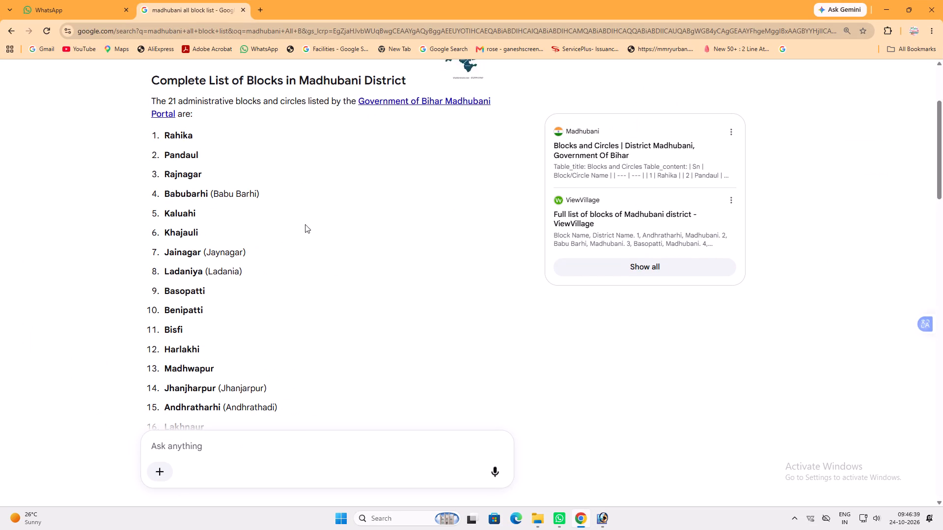
click(604, 514)
key(t)
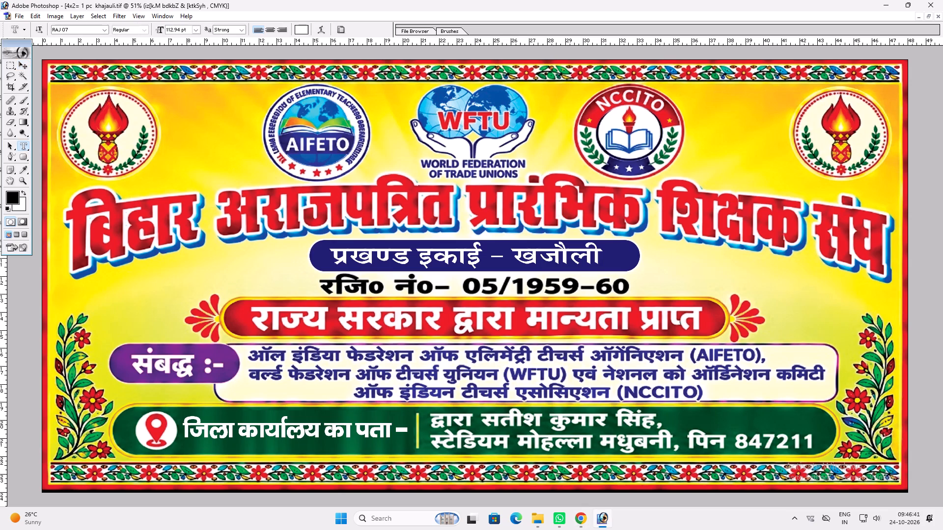
drag(513, 252, 711, 274)
text(t;uj)
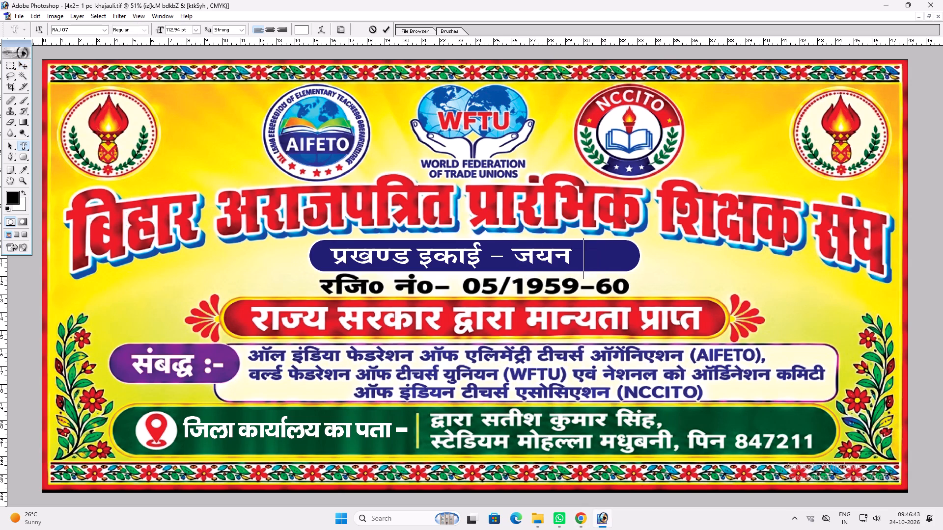
key(BackSpace)
text(xj)
key(Return)
key(v)
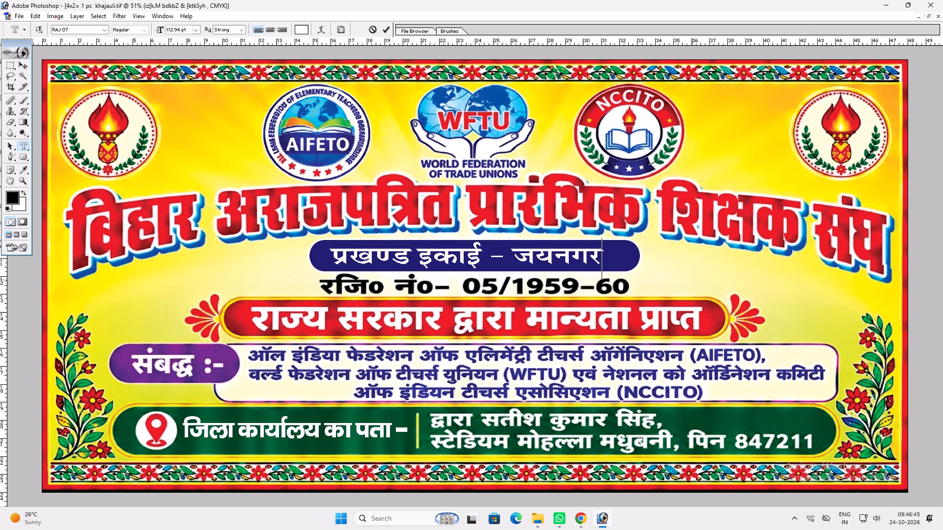
Save the जयनगर version as a separate TIFF named 4x2= 1 pc jaynagar in the 24.10.2026 folder.
key(ctrl+shift+s)
drag(162, 372, 127, 374)
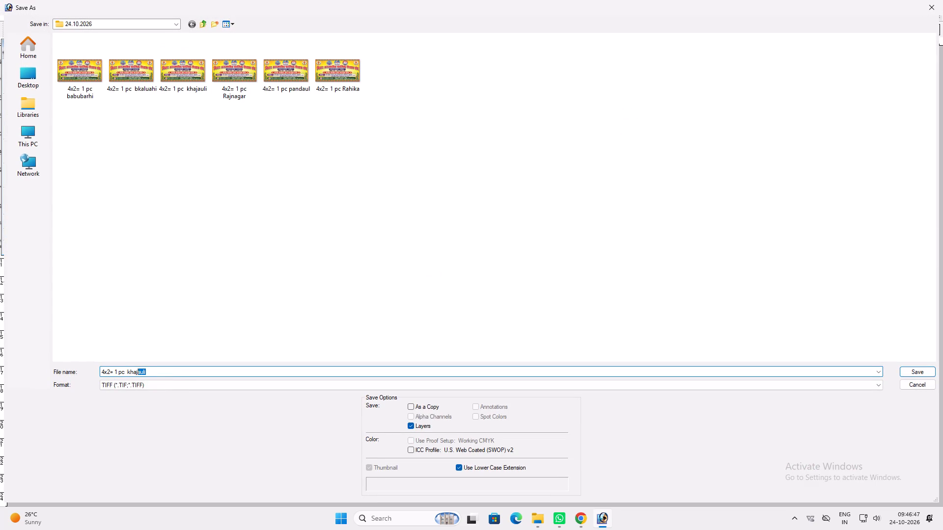
drag(127, 374, 126, 374)
key(space)
text(ja)
text(ynagar)
key(Return)
key(Return)
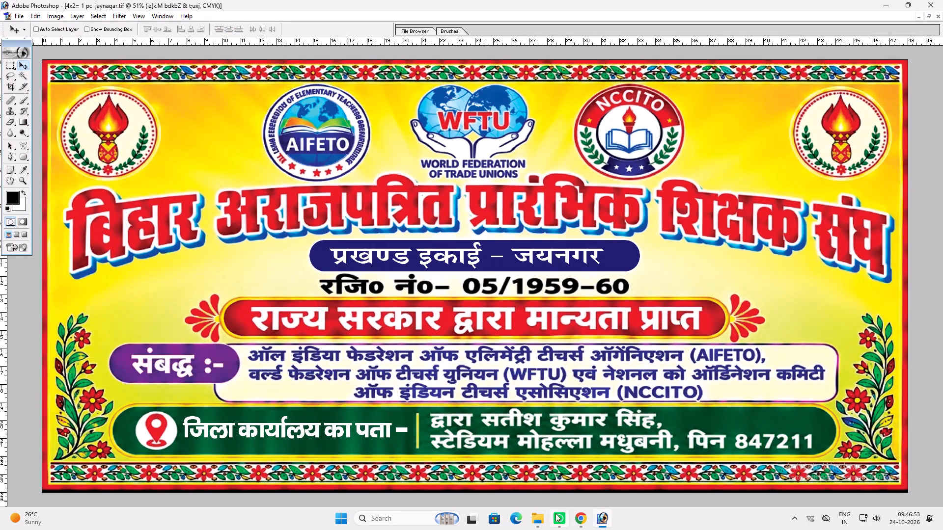
Check the eighth block in the browser list, then replace जयनगर with लदनियाँ on the blue pill in Photoshop.
click(576, 520)
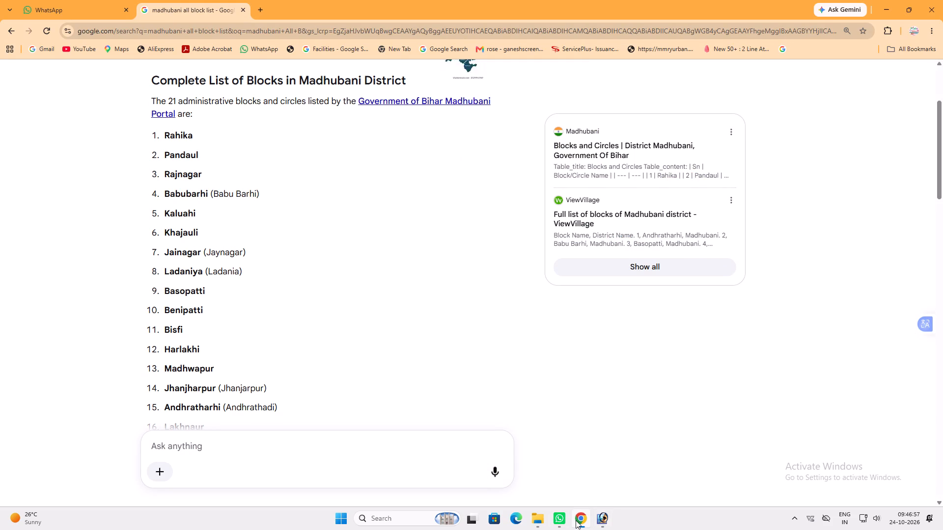
click(576, 520)
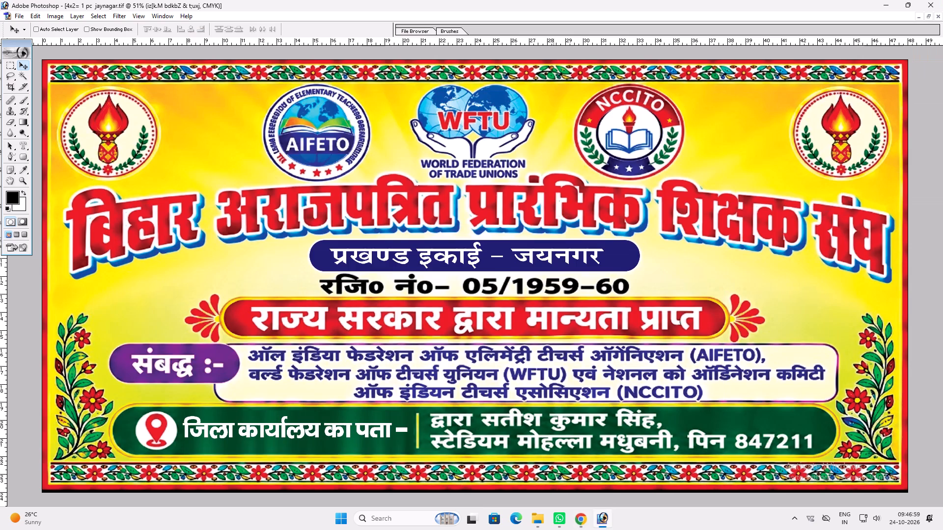
key(t)
drag(512, 252, 645, 251)
text(ynfu)
text(;k)
key(alt+0)
key(alt+1)
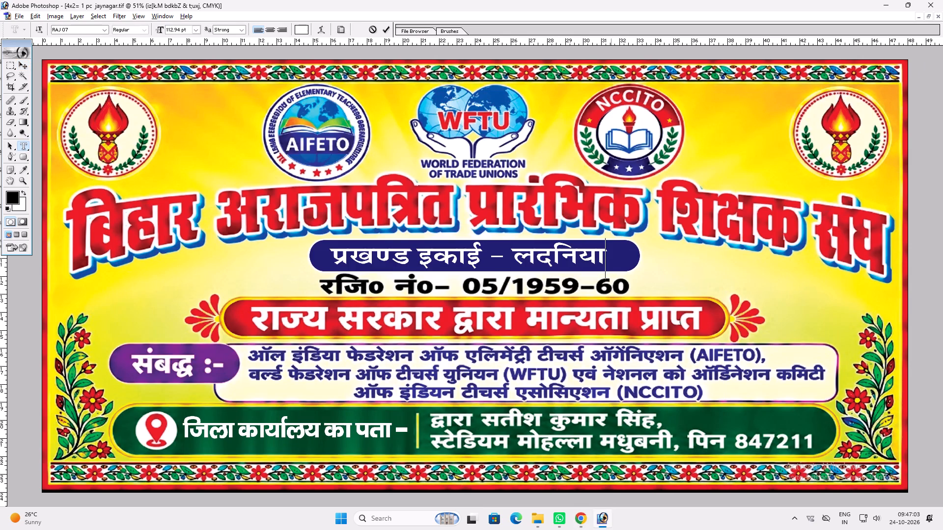
key(alt+6)
key(alt+1)
key(Return)
key(v)
Save the लदनियाँ version as a separate TIFF named 4x2= 1 pc ladniya in the 24.10.2026 folder.
key(ctrl+shift+s)
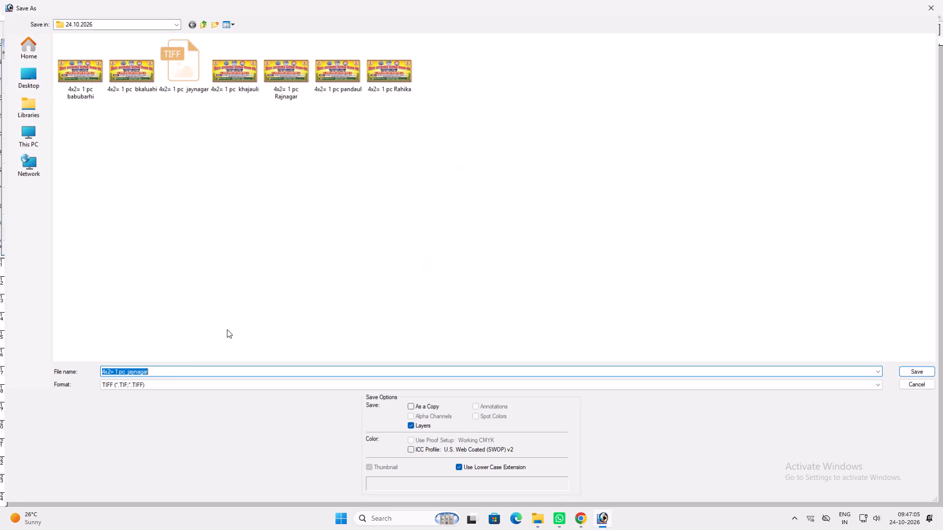
drag(168, 368, 144, 374)
drag(154, 371, 127, 378)
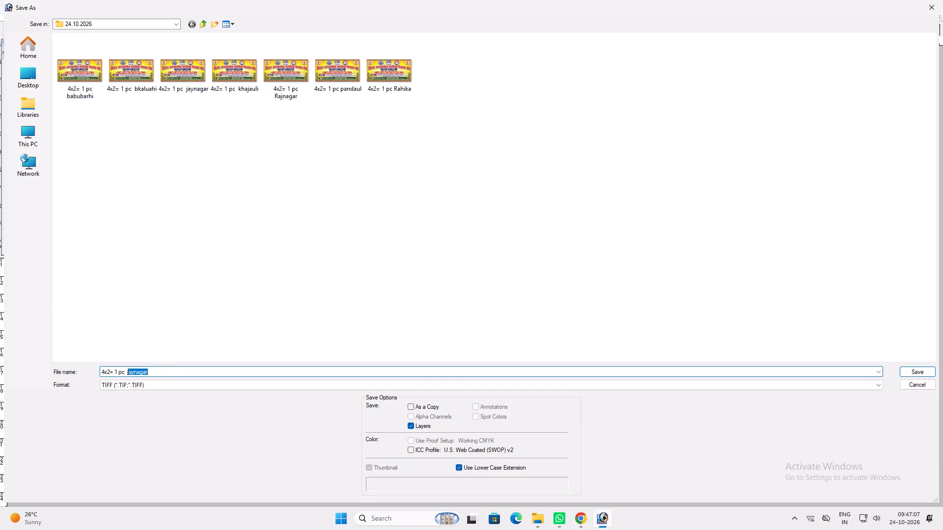
drag(127, 378, 128, 378)
key(shift+Left)
text(lad)
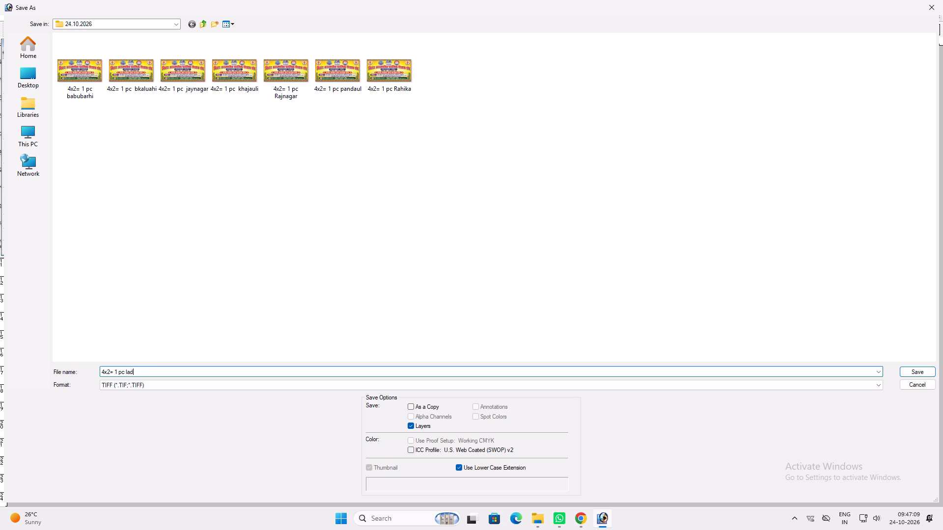
text(niya)
key(Return)
key(Return)
Check the ninth block in the browser list, then replace लदनियाँ with बासापट्टी on the blue pill in Photoshop.
click(573, 518)
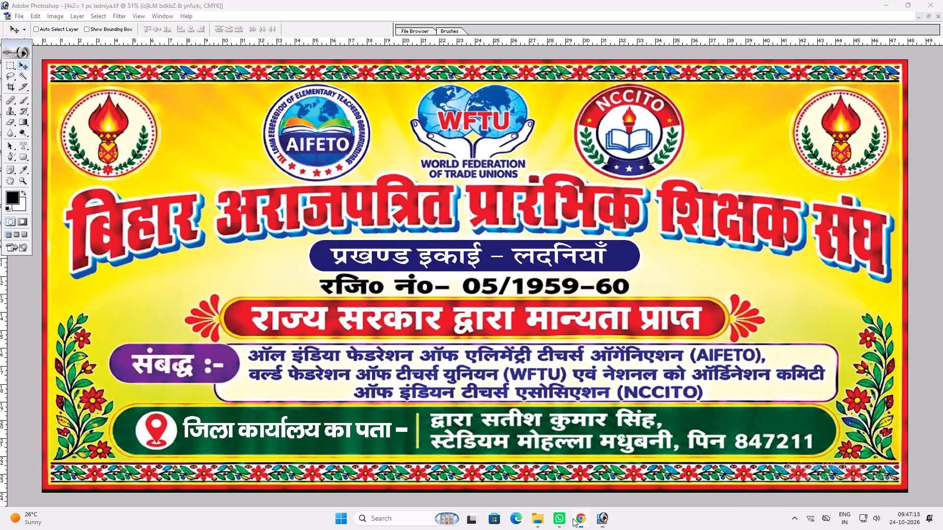
click(573, 517)
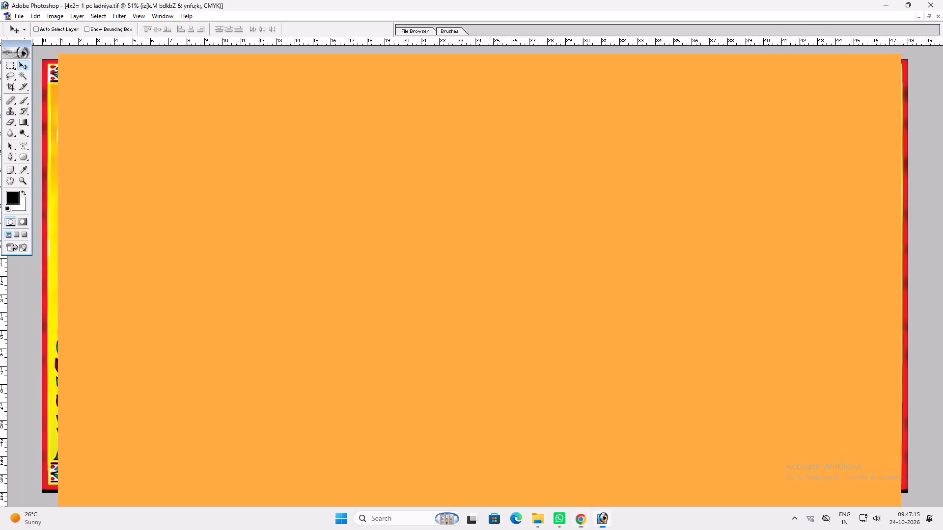
key(t)
drag(512, 259, 657, 263)
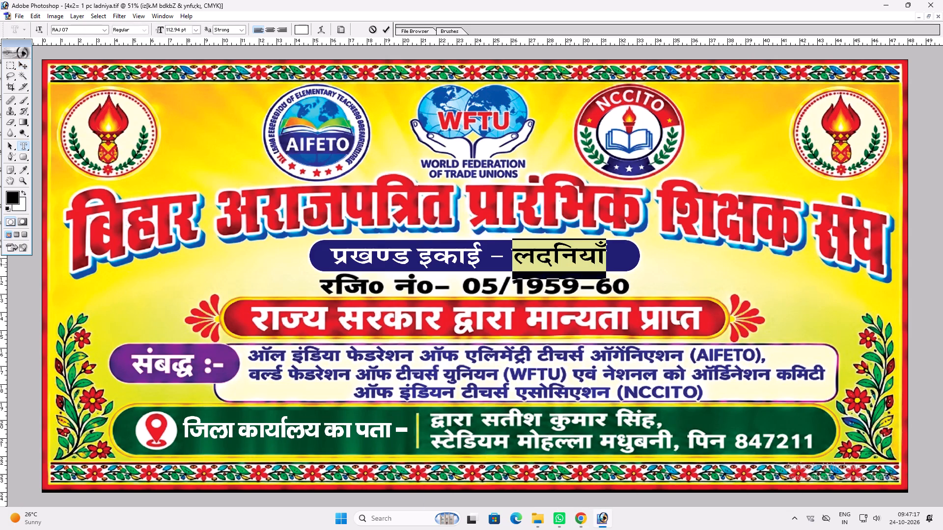
text(ck)
text(lkis)
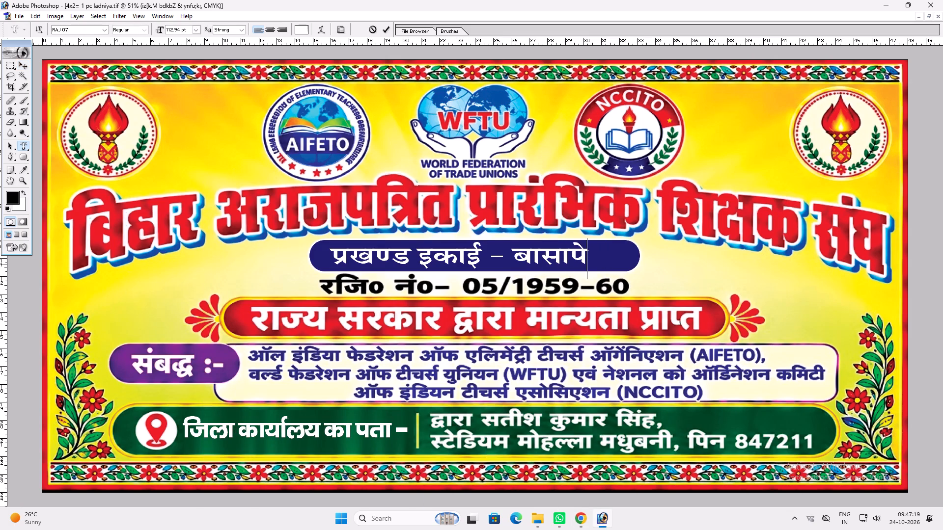
key(BackSpace)
key(alt+0)
key(alt+2)
key(alt+3)
key(alt+4)
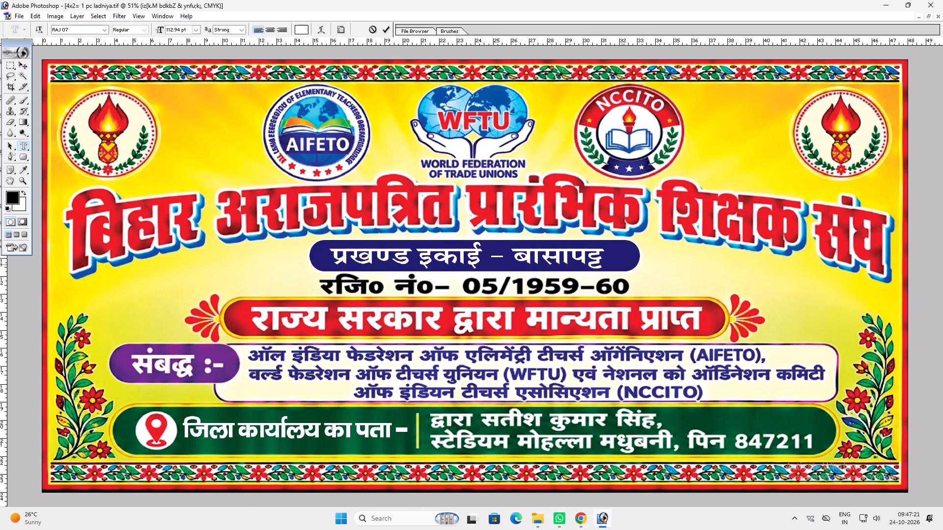
key(h)
key(Return)
Save the बासापट्टी version as a separate TIFF named 4x2= 1 pc Basopatti in the 24.10.2026 folder.
key(ctrl+shift+s)
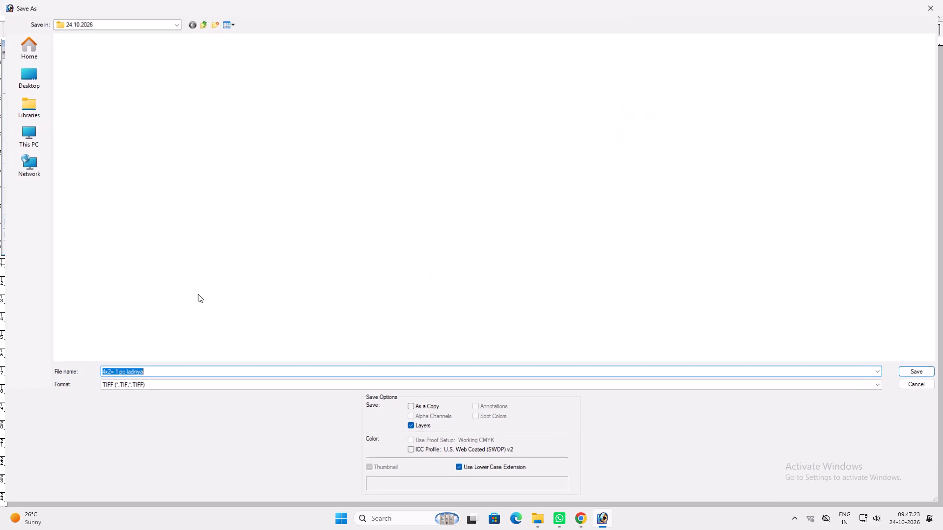
drag(151, 372, 126, 379)
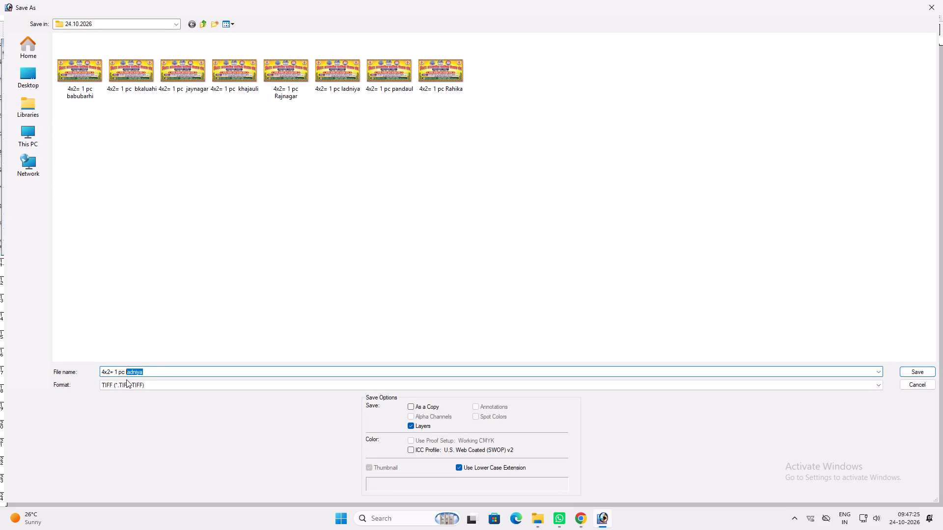
key(shift+Left)
text(bs)
key(BackSpace)
key(BackSpace)
key(space)
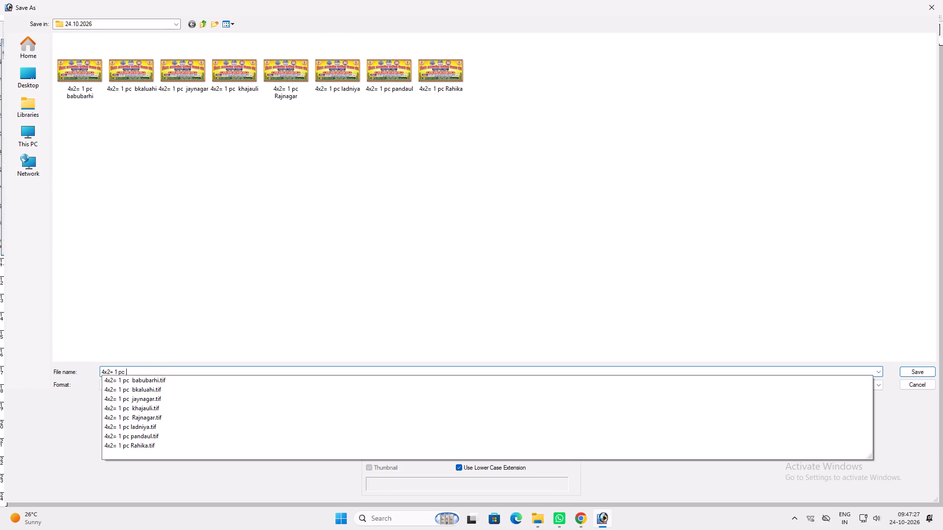
text(Bs)
key(BackSpace)
text(asopatti)
key(space)
key(Return)
key(Return)
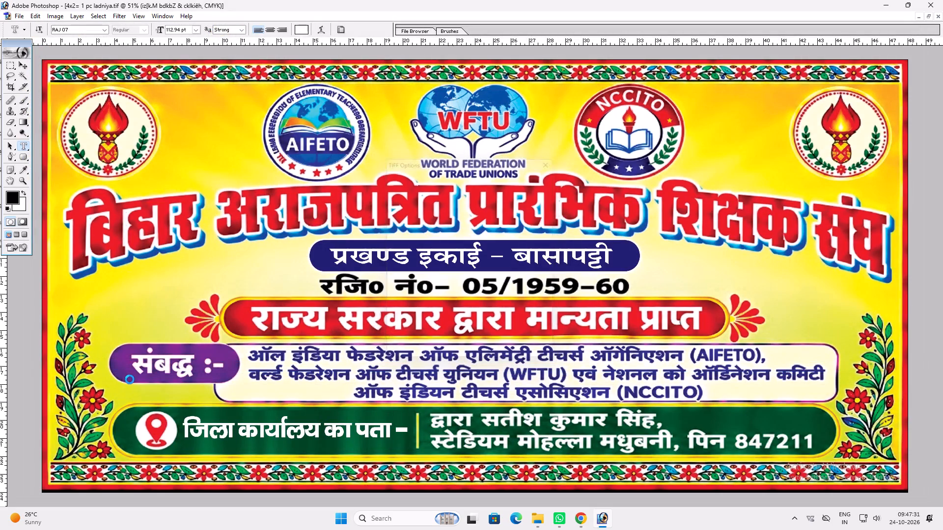
Replace बासापट्टी with the tenth block's name, बेनीपट्टी, on the blue pill.
drag(518, 261, 760, 241)
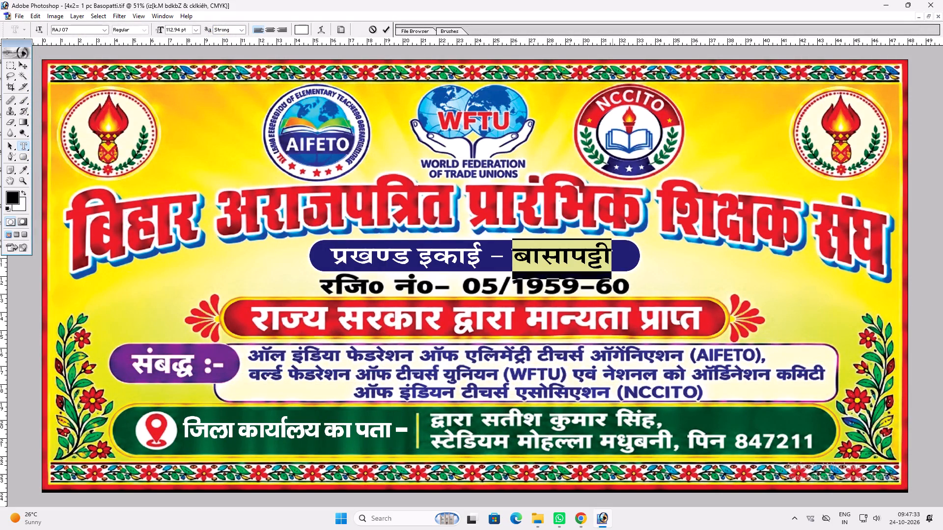
text(be)
key(BackSpace)
key(BackSpace)
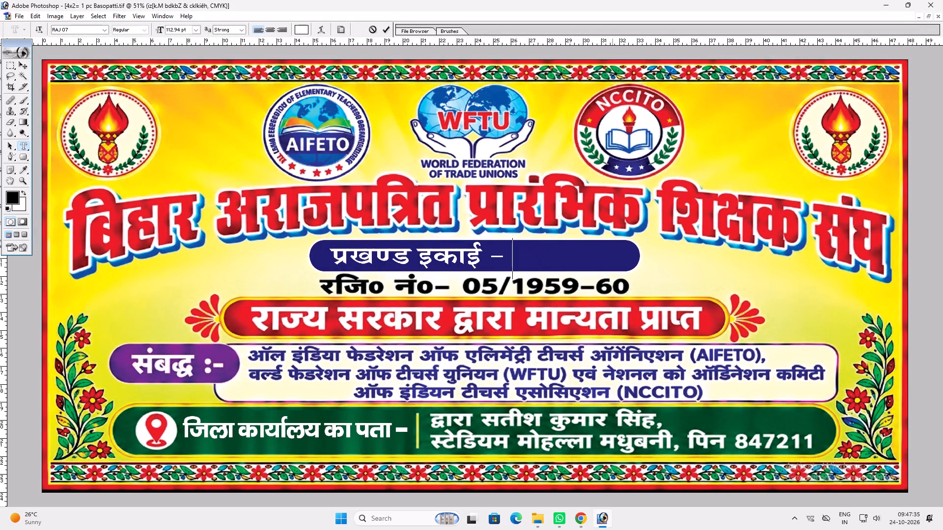
text(cs)
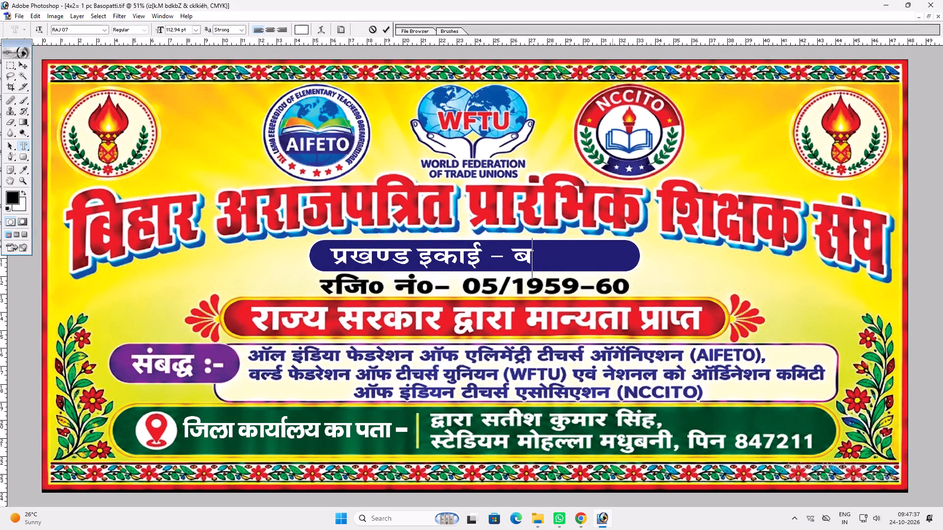
text(uhi)
key(alt+0)
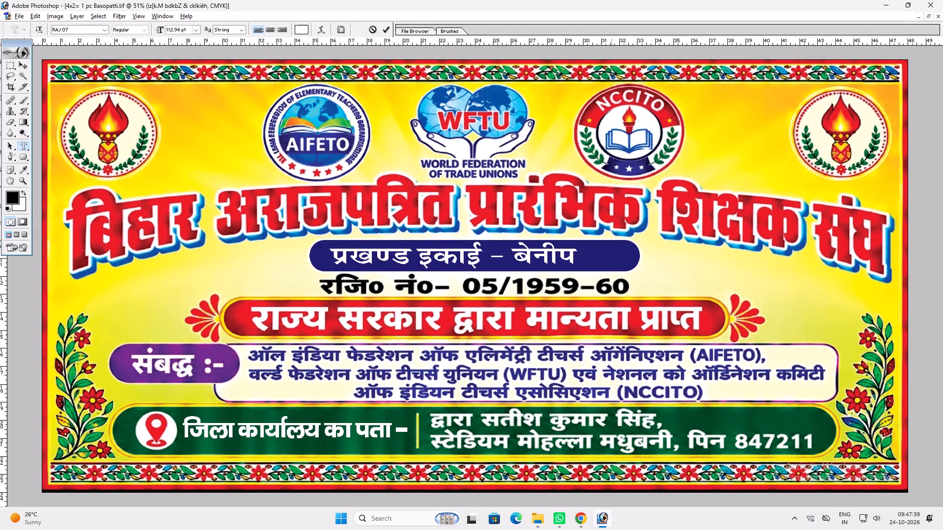
key(alt+2)
key(alt+3)
key(alt+5)
key(alt+4)
key(BackSpace)
key(alt+0)
key(alt+2)
key(alt+3)
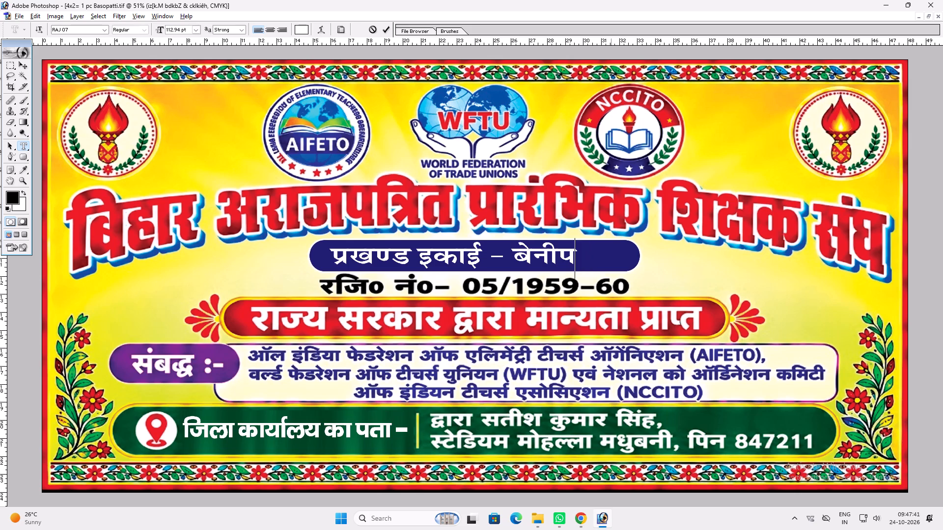
key(alt+4)
key(h)
key(Return)
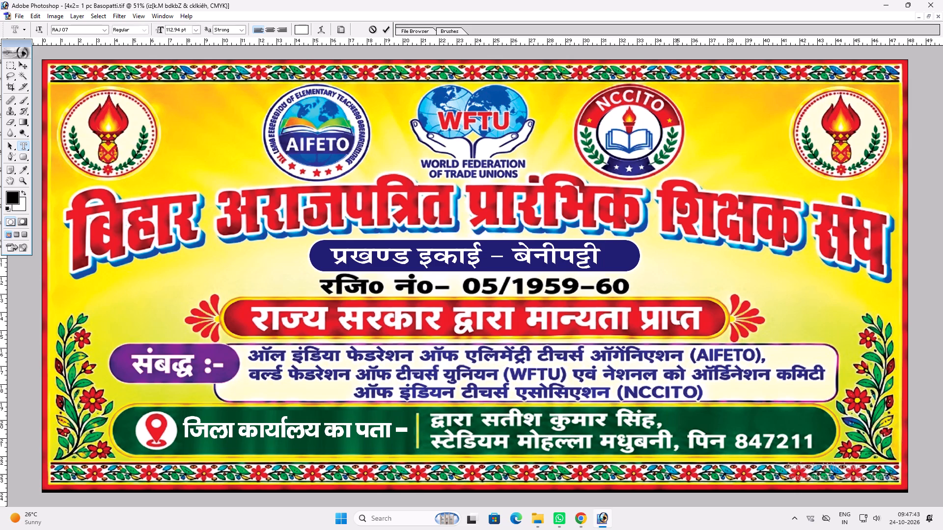
Save the बेनीपट्टी version as a separate TIFF named 4x2= 1 pc benipatti in the 24.10.2026 folder.
key(ctrl+shift+s)
drag(150, 371, 124, 377)
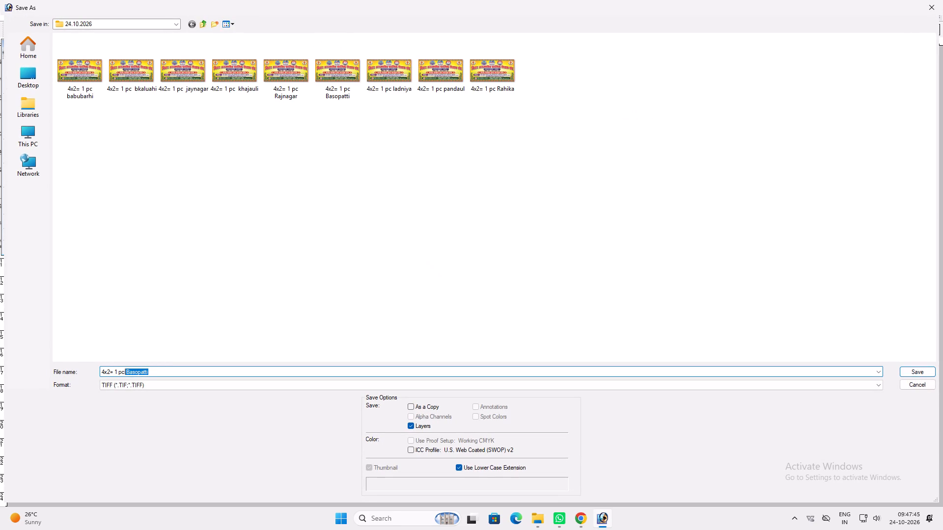
drag(124, 377, 126, 377)
text(be)
text(nipatti)
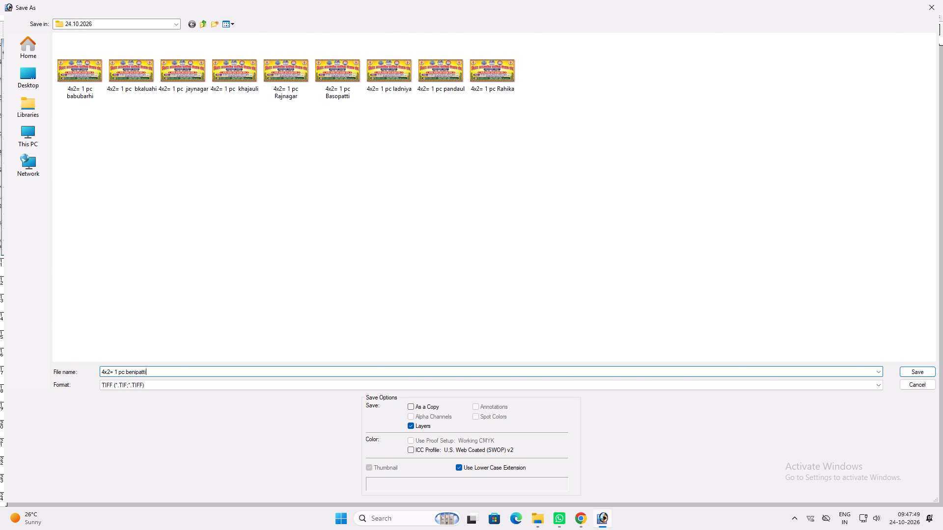
key(Return)
key(Return)
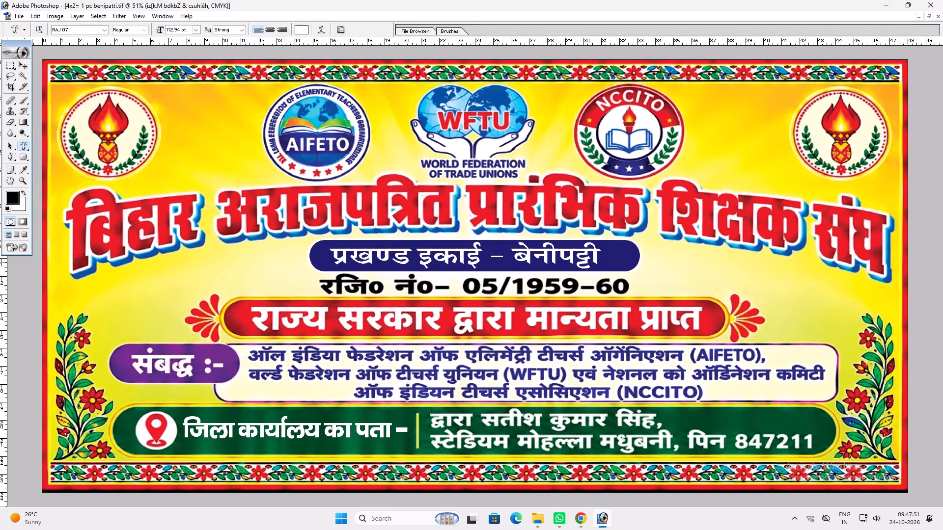
Check the eleventh block in the browser list, then replace बेनीपट्टी with बिस्फी on the blue pill in Photoshop.
click(580, 521)
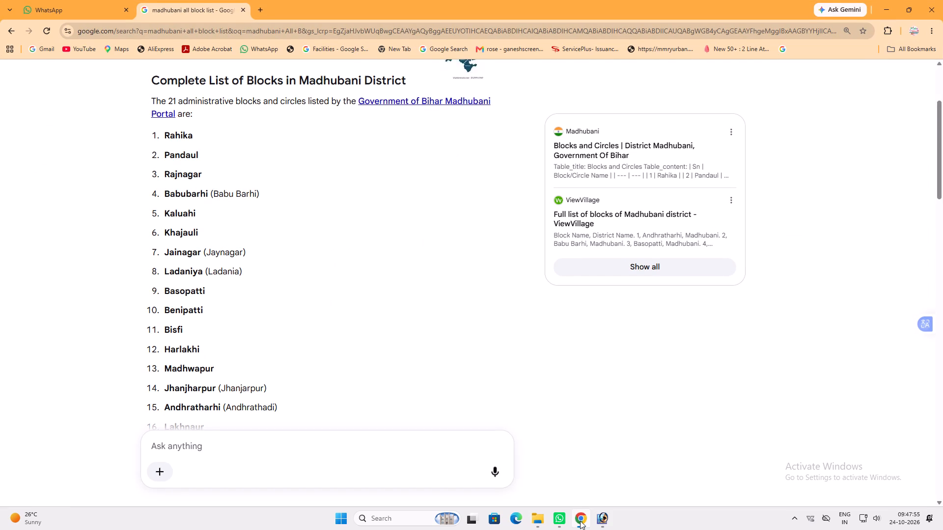
click(580, 521)
drag(514, 258, 693, 250)
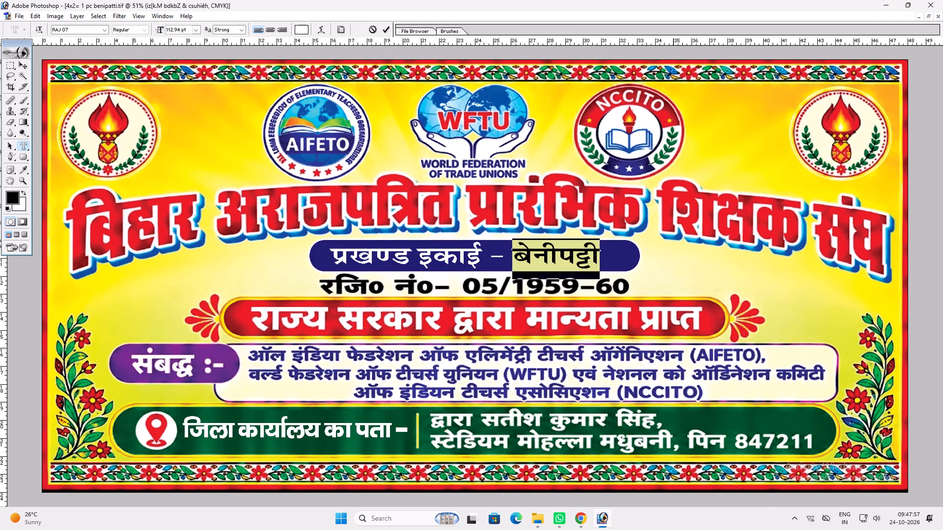
text(fcLQh)
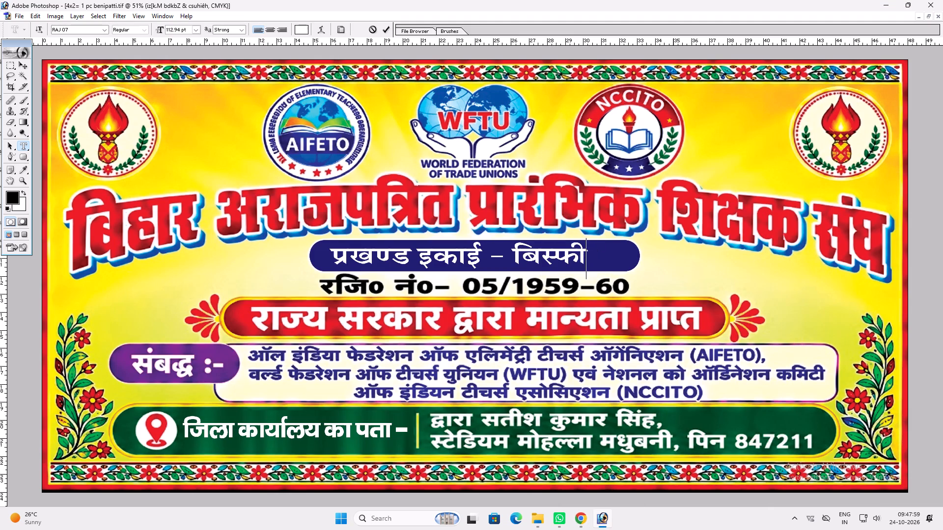
key(Return)
Stretch the प्रखण्ड इकाई – बिस्फी text line slightly wider within the blue pill using Free Transform.
key(v)
key(ctrl+t)
shift+drag(588, 253, 600, 254)
key(Return)
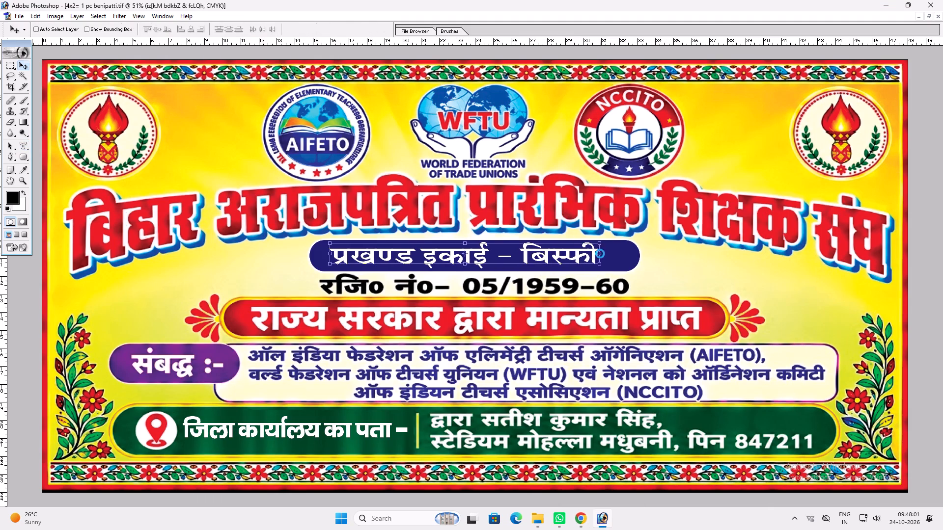
Save the बिस्फी version as a separate TIFF named 4x2= 1 pc Bisfi in the 24.10.2026 folder.
key(ctrl+shift+s)
drag(150, 373, 150, 372)
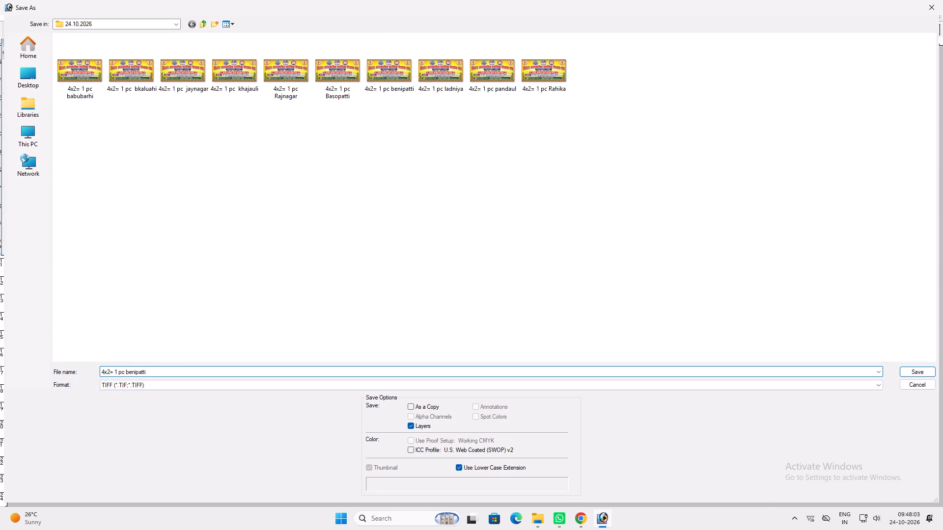
drag(150, 372, 126, 378)
key(f)
key(BackSpace)
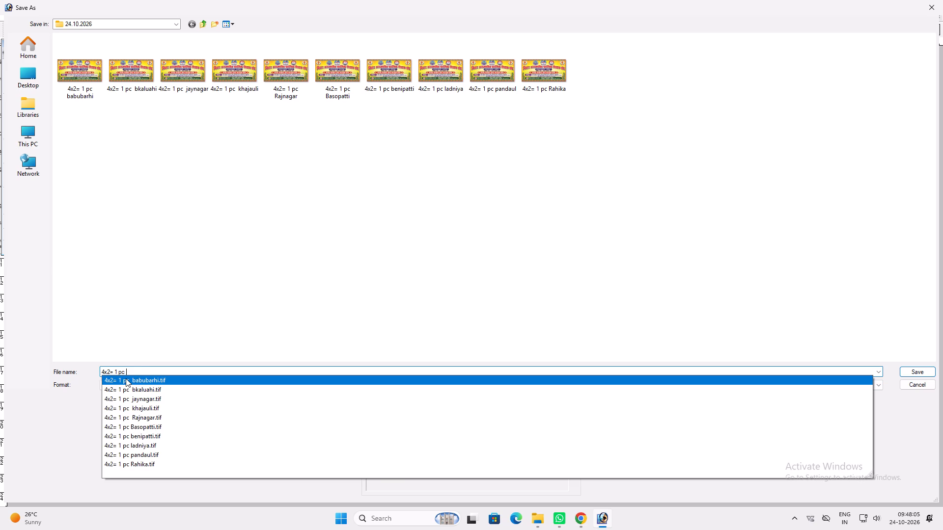
text(Bs)
key(BackSpace)
text(isfi)
key(Return)
key(Return)
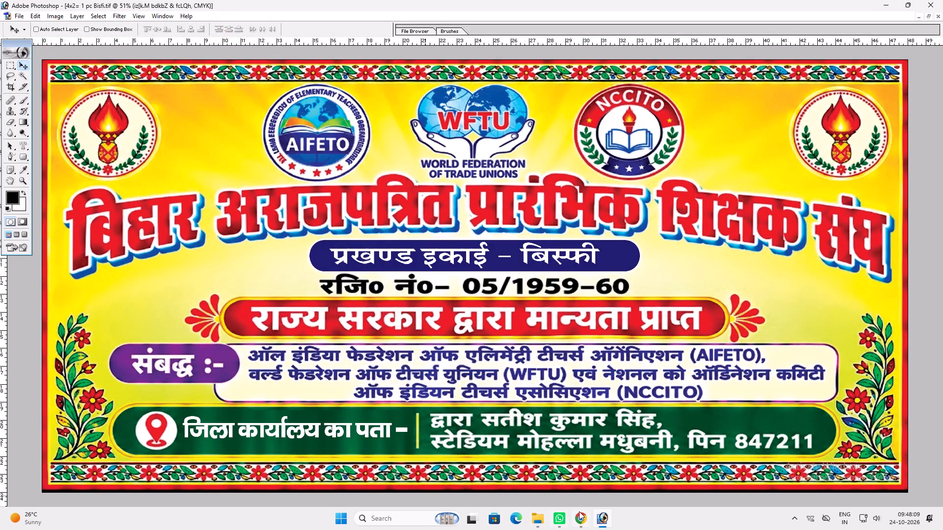
Check the twelfth block in the browser list, then replace बिस्फी with हरलाखी on the blue pill in Photoshop.
click(581, 511)
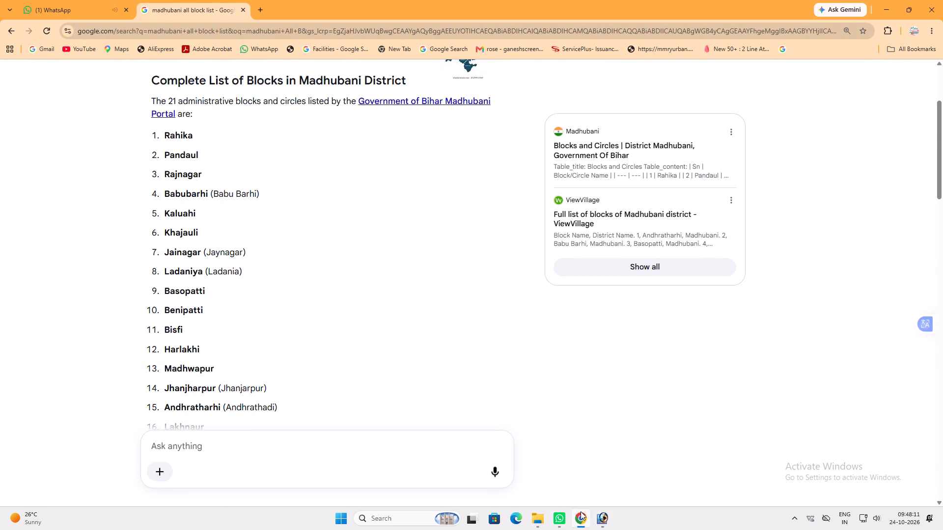
click(581, 511)
key(t)
drag(518, 256, 697, 231)
text(ha)
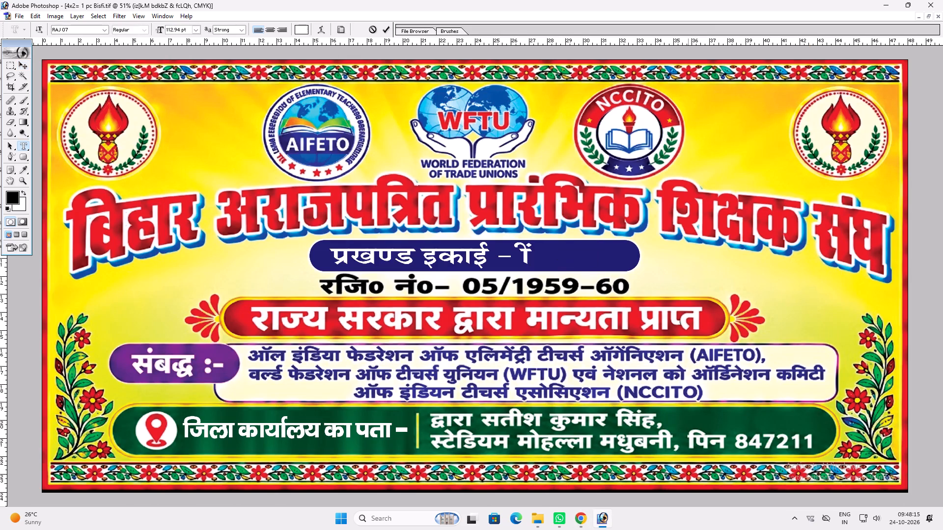
key(BackSpace)
key(BackSpace)
key(h)
key(BackSpace)
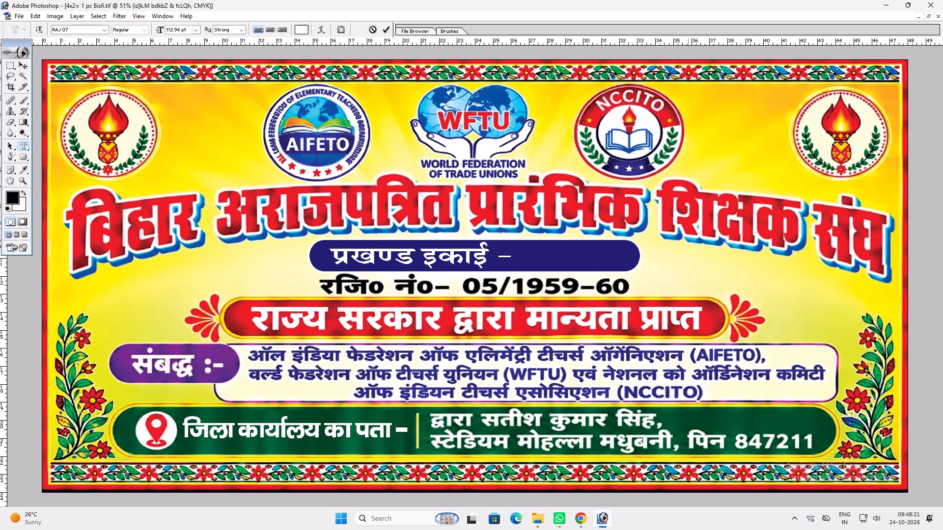
key(g)
text(jy)
text(k[kh)
key(Return)
key(v)
Save the हरलाखी version as a separate TIFF named 4x2= 1 pc harlakhi in the 24.10.2026 folder.
key(ctrl+shift+s)
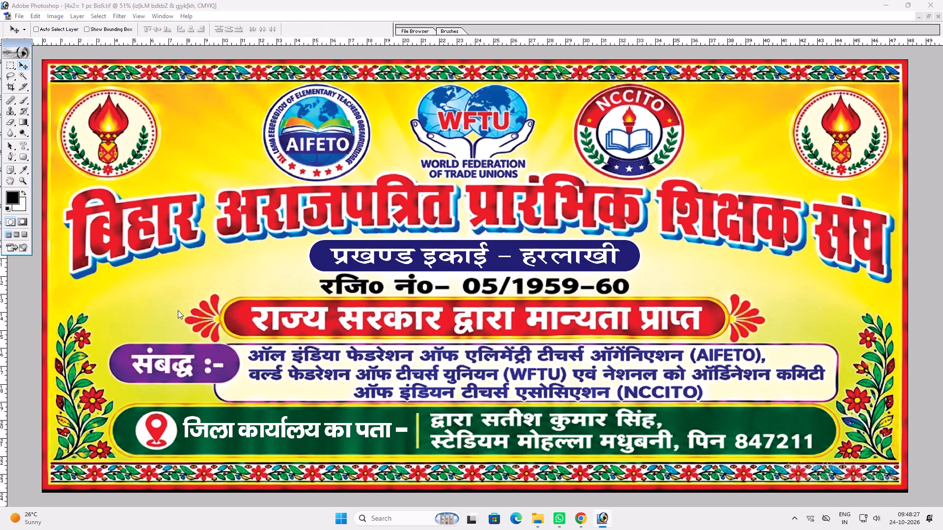
double_click(136, 373)
text(harlakhi)
key(Return)
key(Return)
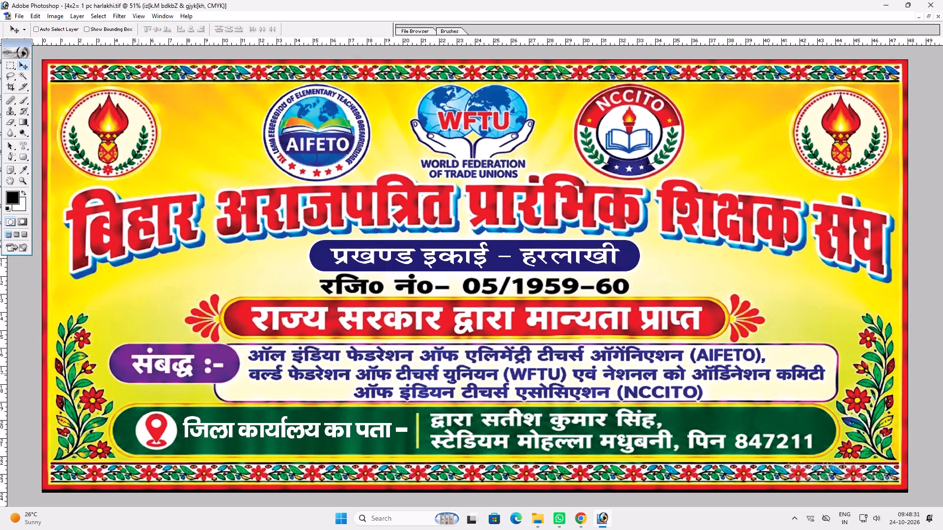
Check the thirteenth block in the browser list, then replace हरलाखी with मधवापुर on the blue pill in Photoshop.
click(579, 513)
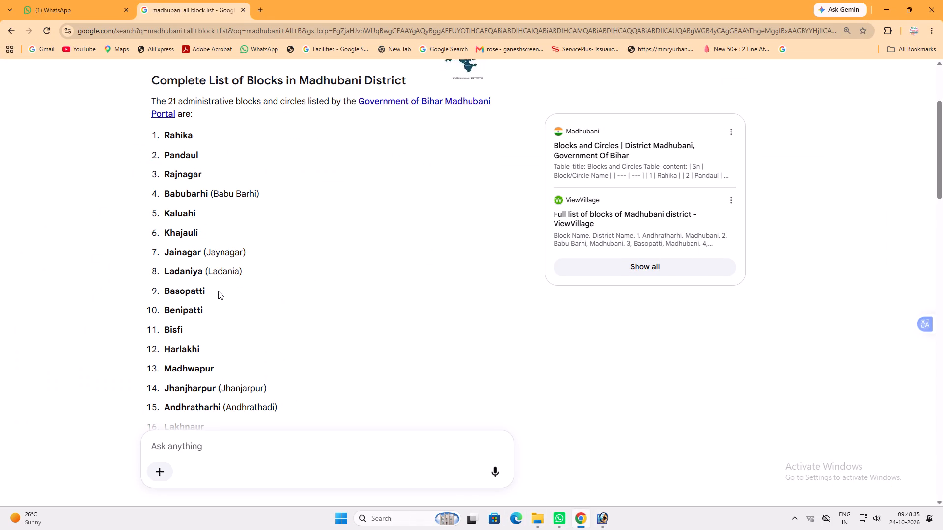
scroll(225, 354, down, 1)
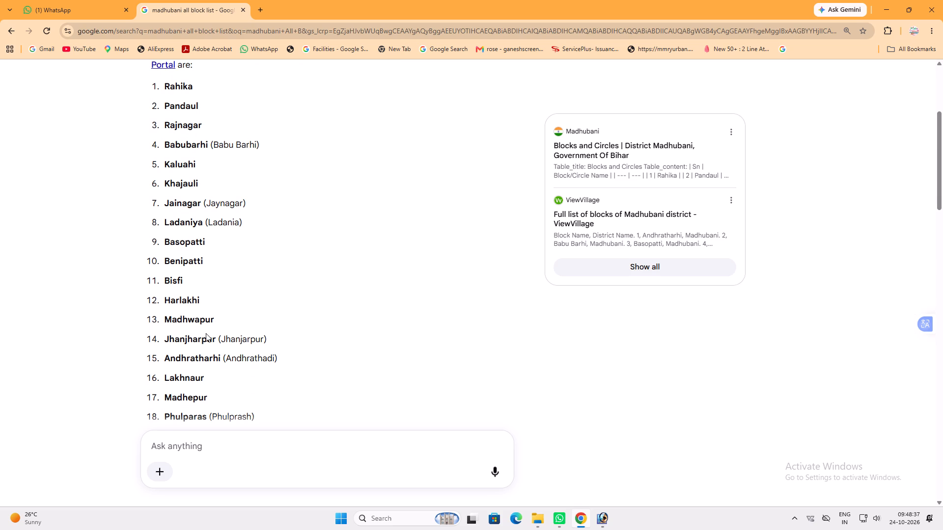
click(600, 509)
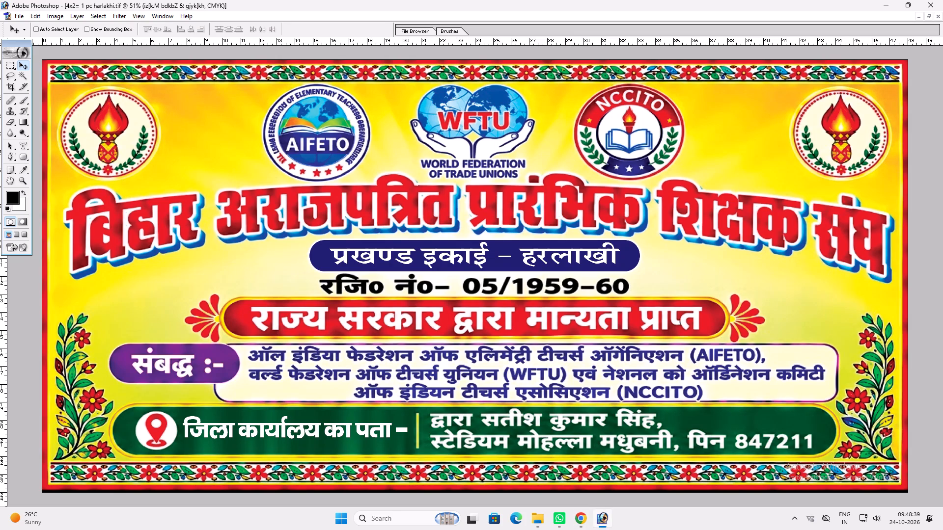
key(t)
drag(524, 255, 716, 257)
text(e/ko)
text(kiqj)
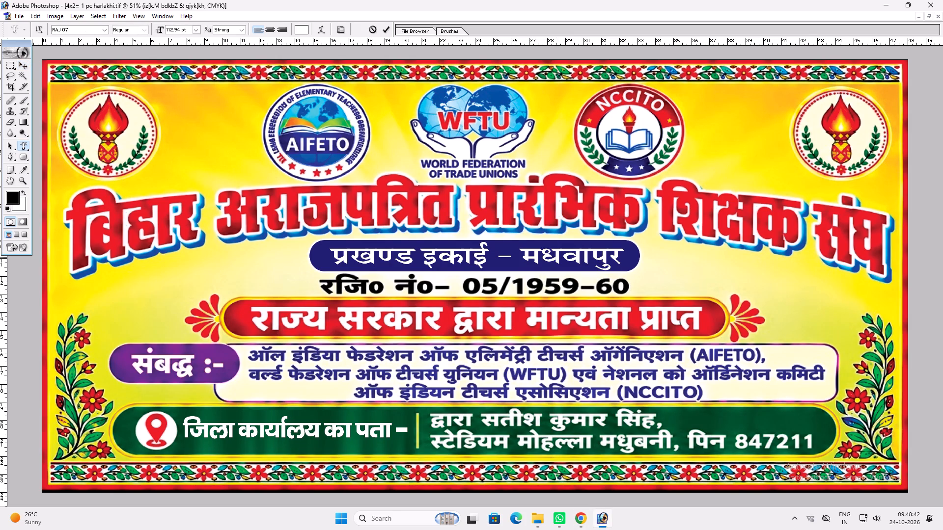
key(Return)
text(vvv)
Check the fourteenth block in the browser list, then replace मधवापुर with झंझारपुर on the blue pill in Photoshop.
click(579, 517)
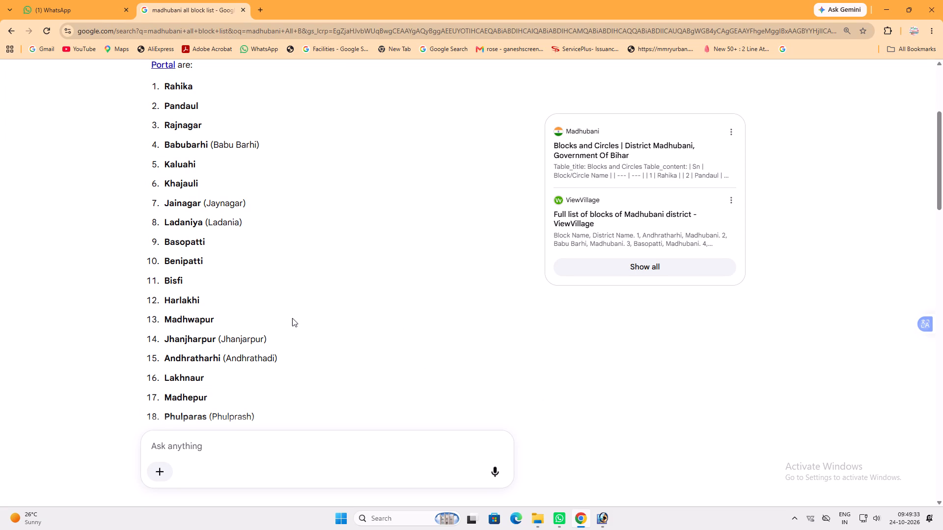
click(602, 518)
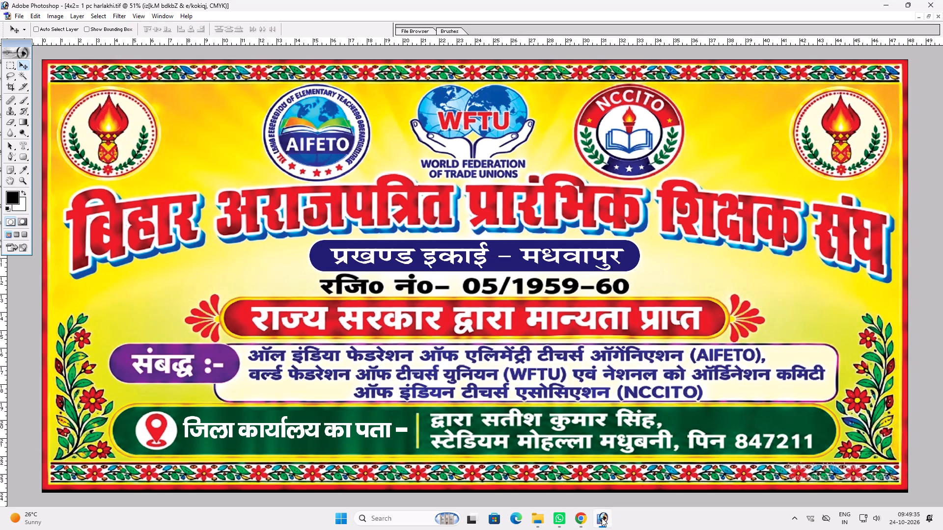
click(602, 518)
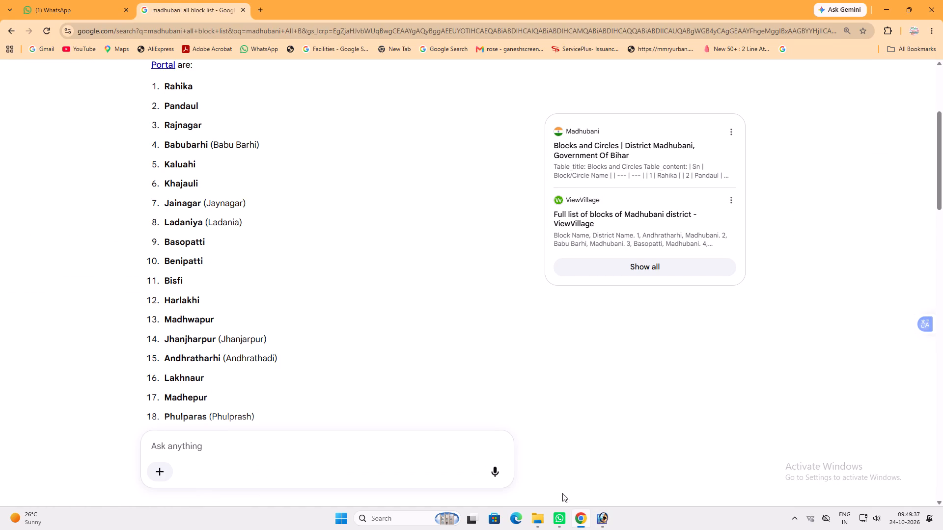
click(610, 522)
key(t)
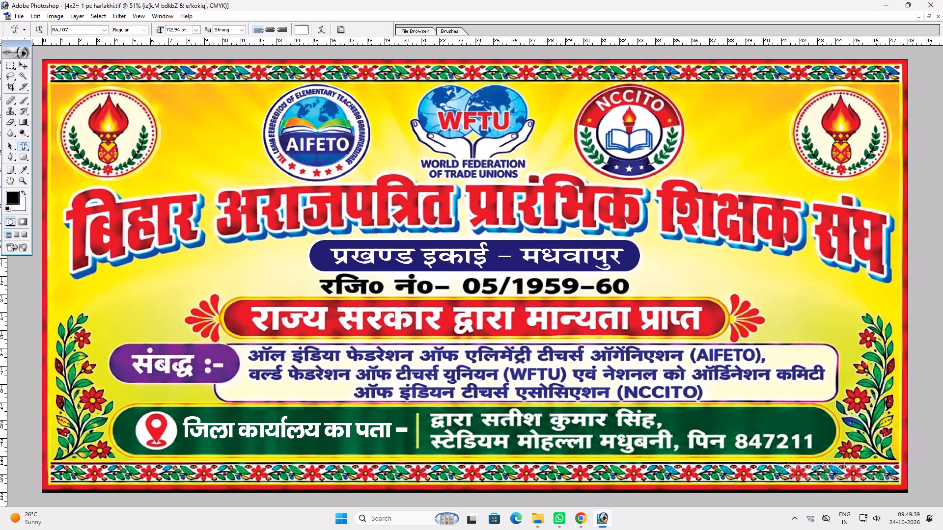
drag(523, 255, 619, 258)
text(>a)
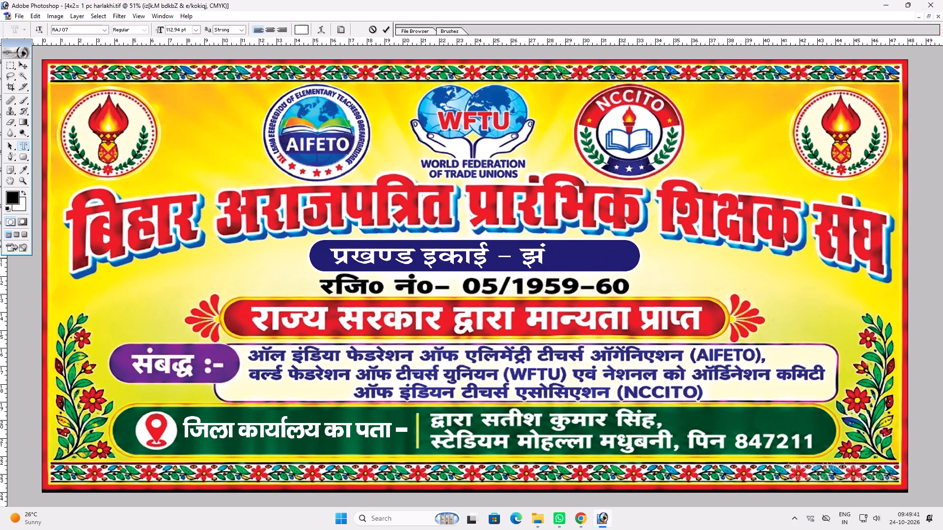
text(>kjiqj)
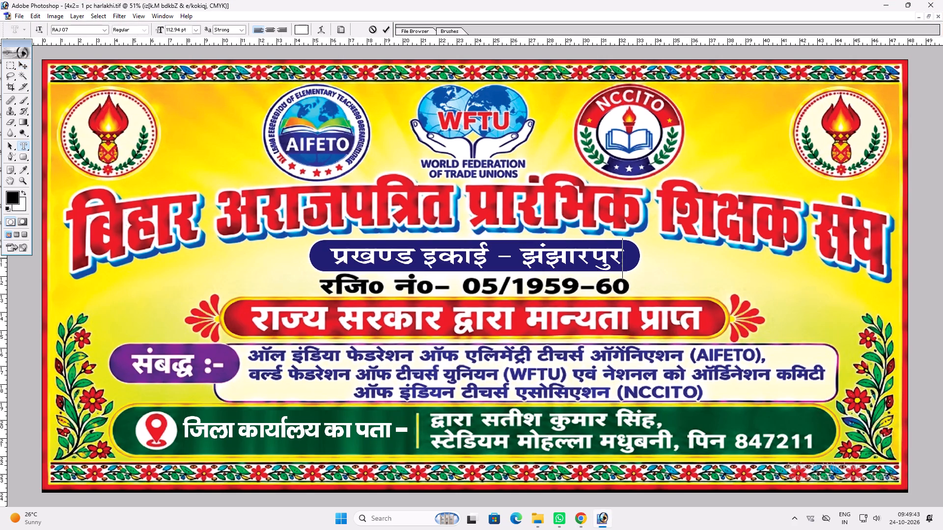
key(Return)
key(v)
Save the झंझारपुर version as a separate TIFF named 4x2= 1 pc jhanjhar Pur in the 24.10.2026 folder.
key(ctrl+shift+s)
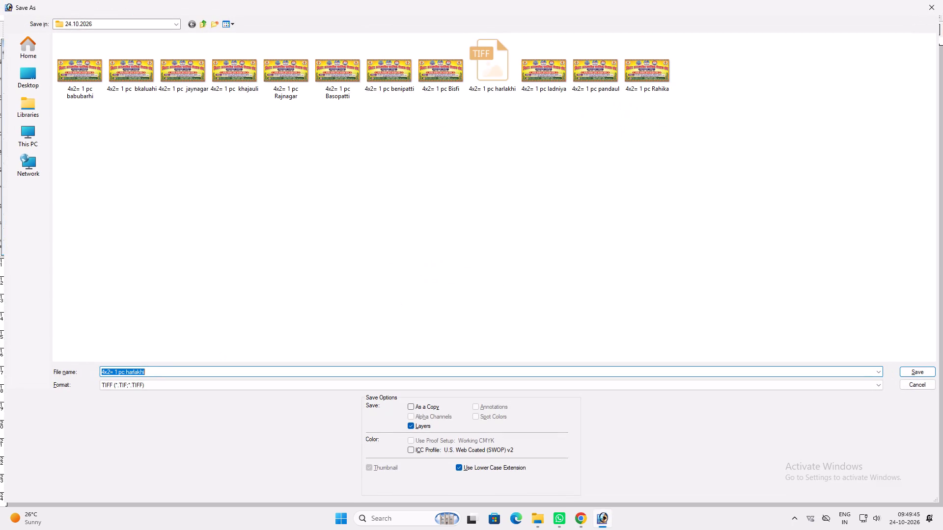
drag(163, 369, 126, 378)
text(jhanjhar Pi)
key(BackSpace)
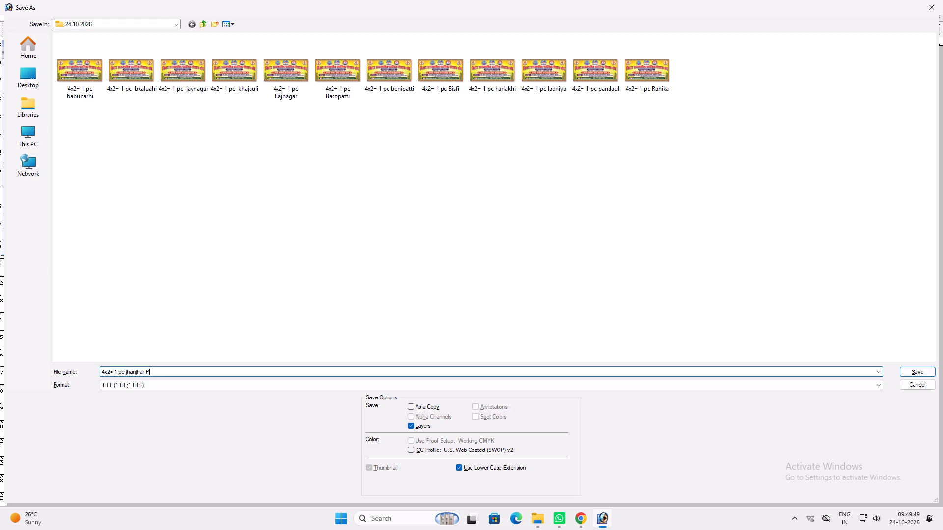
text(ur)
key(Return)
key(Return)
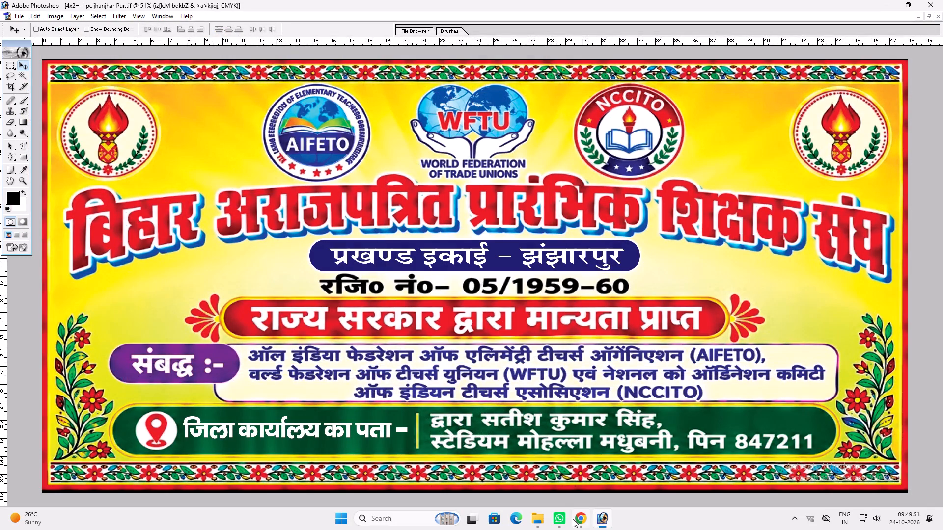
Check the fifteenth block in the browser list, then replace झंझारपुर with अंधराढाडी on the blue pill in Photoshop.
click(573, 519)
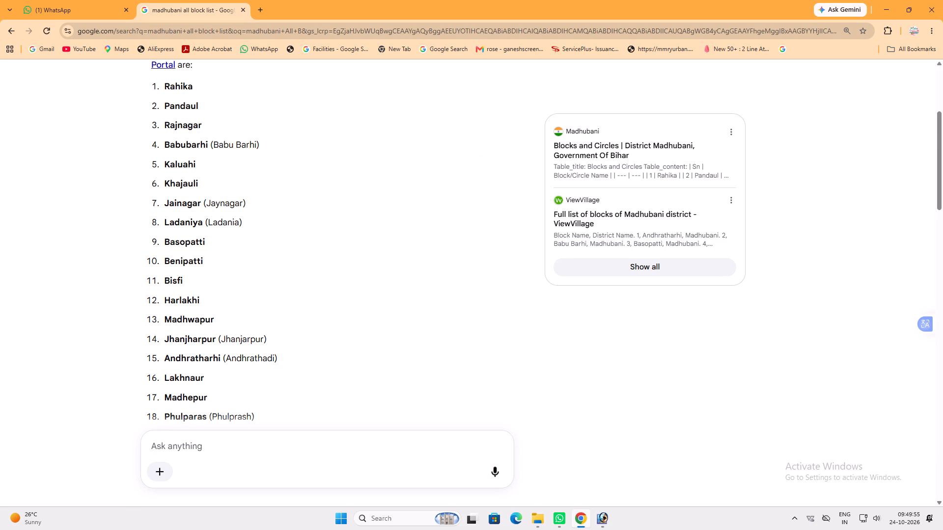
click(599, 521)
key(t)
drag(520, 258, 778, 255)
text(va/kjk)
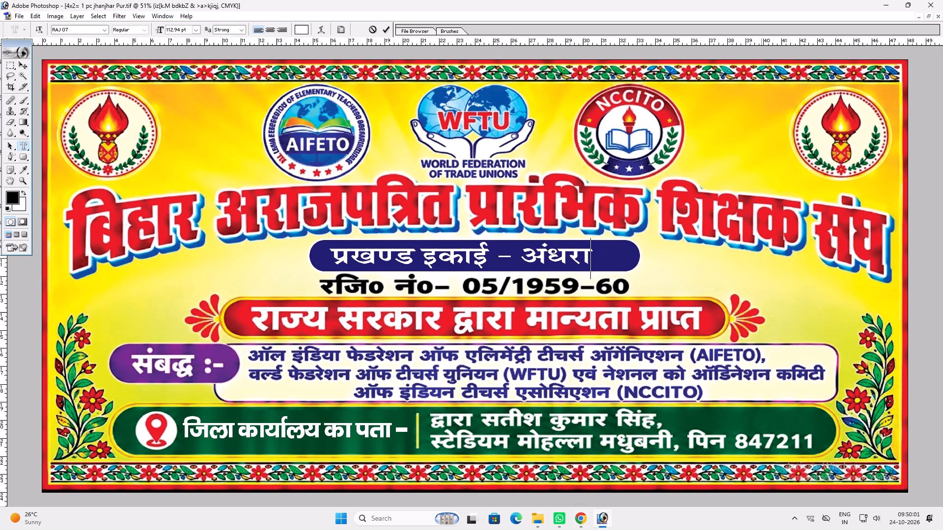
text(Mk)
key(BackSpace)
key(BackSpace)
text(<jk)
key(BackSpace)
key(BackSpace)
key(k)
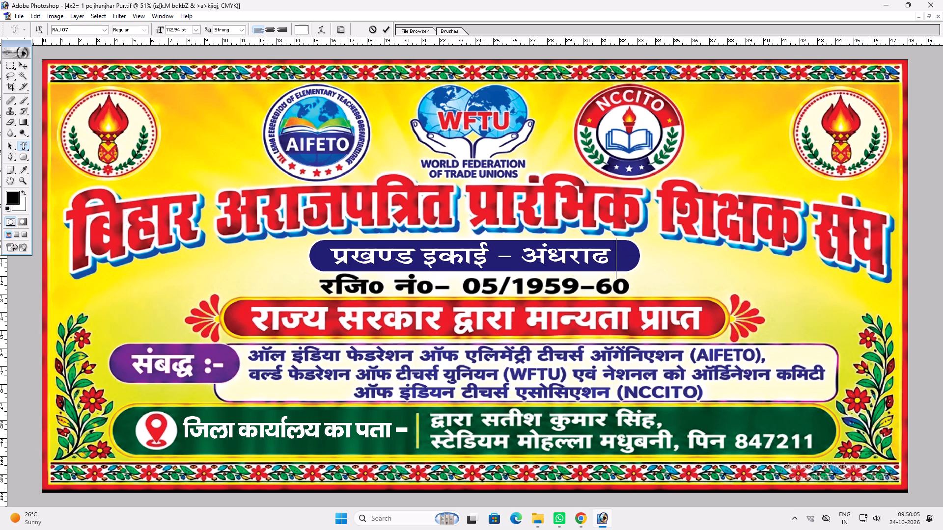
text(Mh)
key(Return)
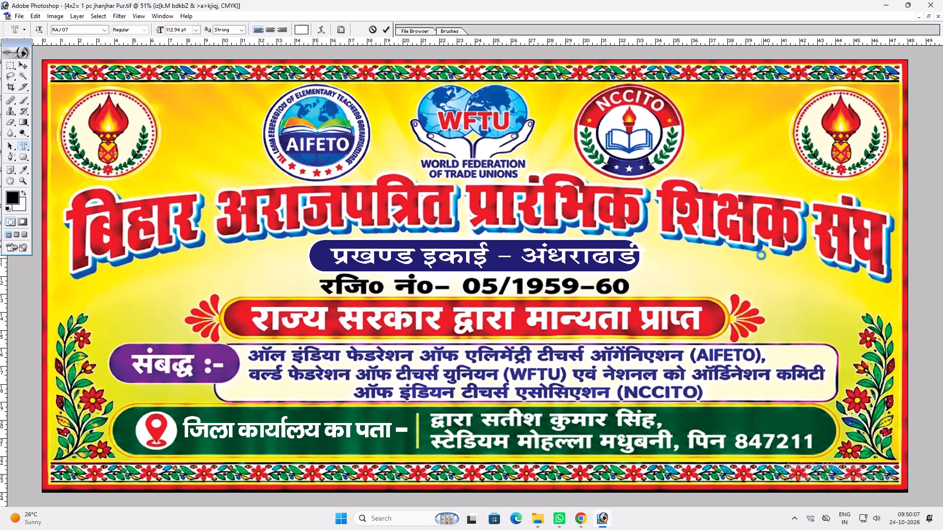
Narrow the प्रखण्ड इकाई – अंधराढाडी text line to about 94% width with Free Transform so it fits the blue pill.
key(ctrl+t)
shift+drag(647, 250, 627, 253)
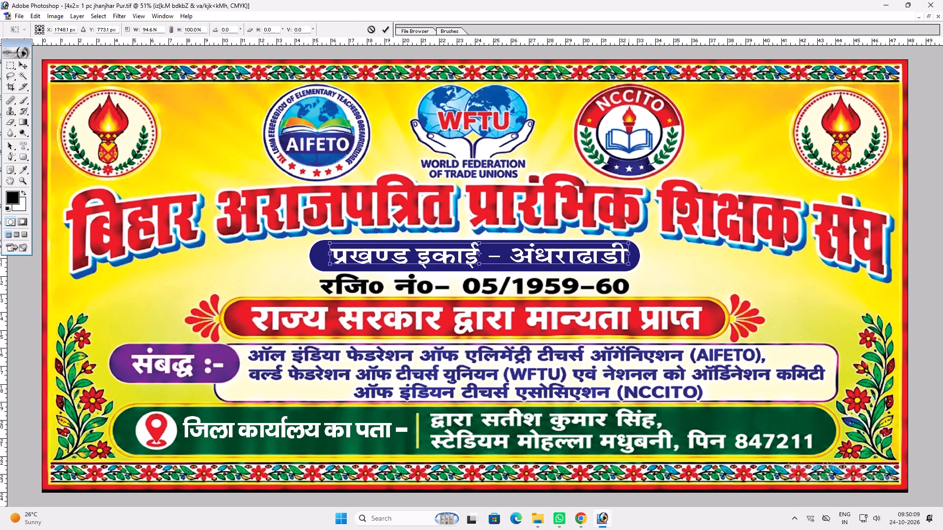
shift+drag(627, 253, 625, 254)
key(shift+Return)
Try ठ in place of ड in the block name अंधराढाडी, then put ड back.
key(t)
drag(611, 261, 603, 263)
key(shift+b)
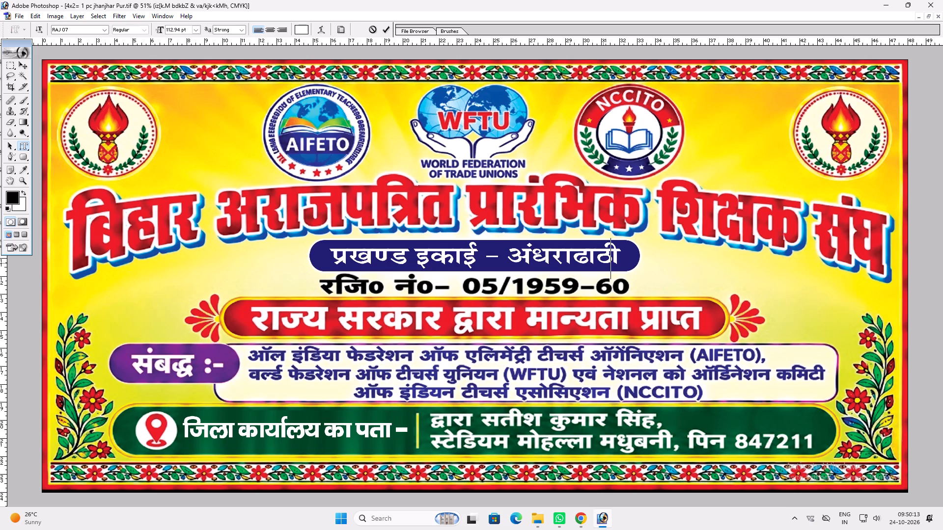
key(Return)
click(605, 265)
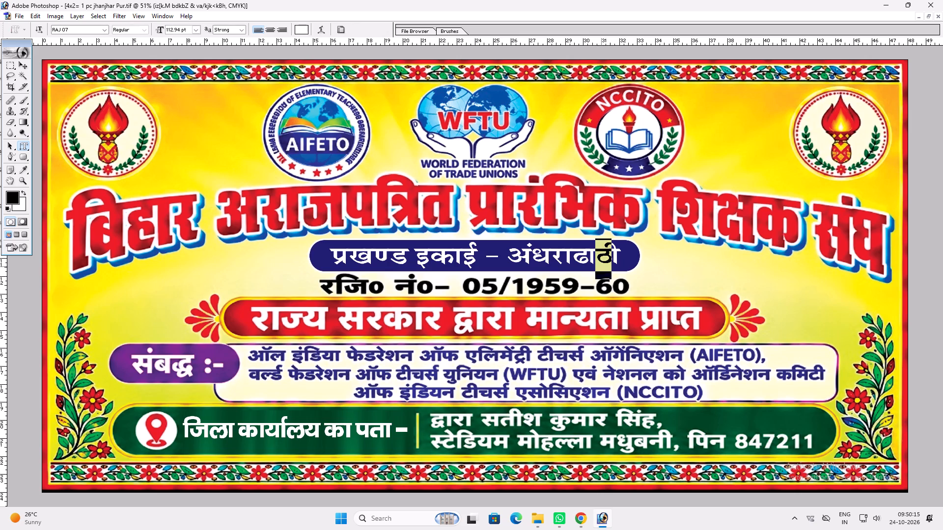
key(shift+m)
Search Google in a new browser tab for andhratharhi in hindi to check the block name's Hindi spelling.
click(577, 513)
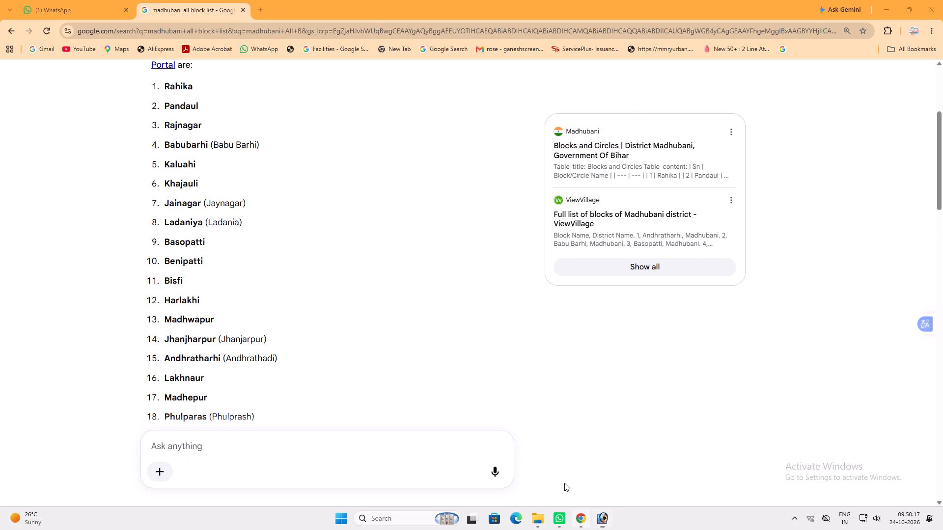
click(261, 11)
text(ad)
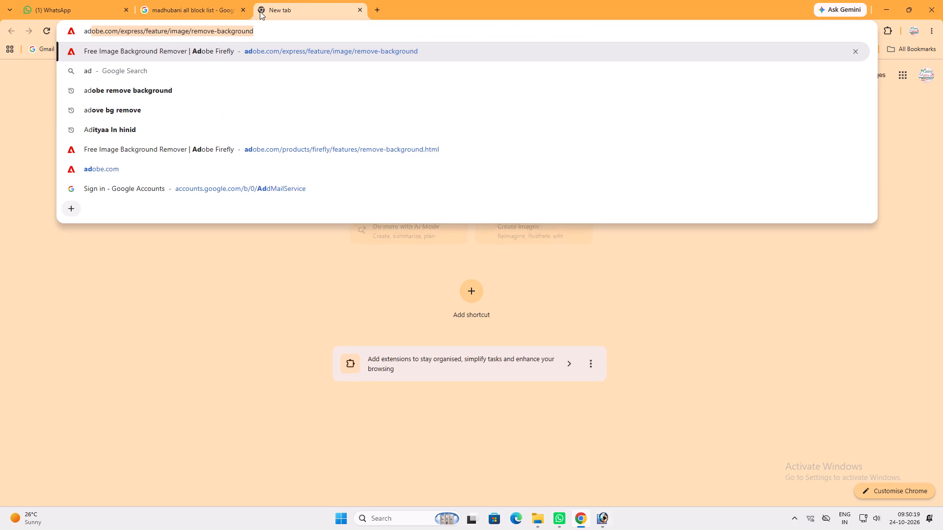
text(ndhara Thadi in)
key(space)
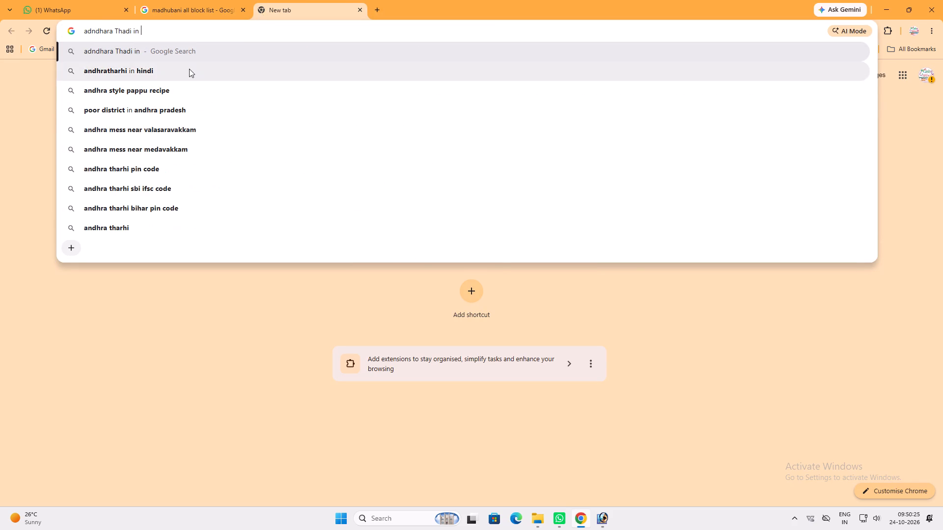
click(189, 69)
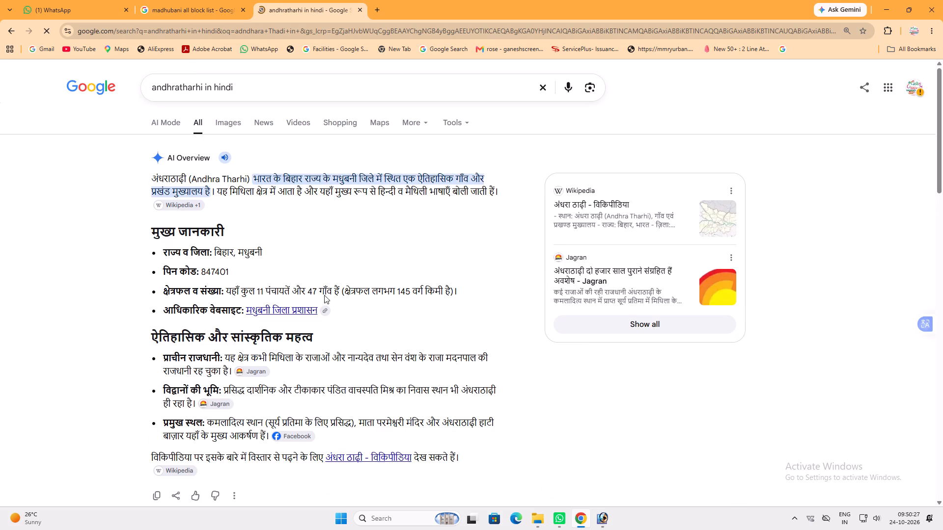
Back in Photoshop, correct the block name on the blue pill from अंधराढाडी to अंधराठाढी.
click(602, 519)
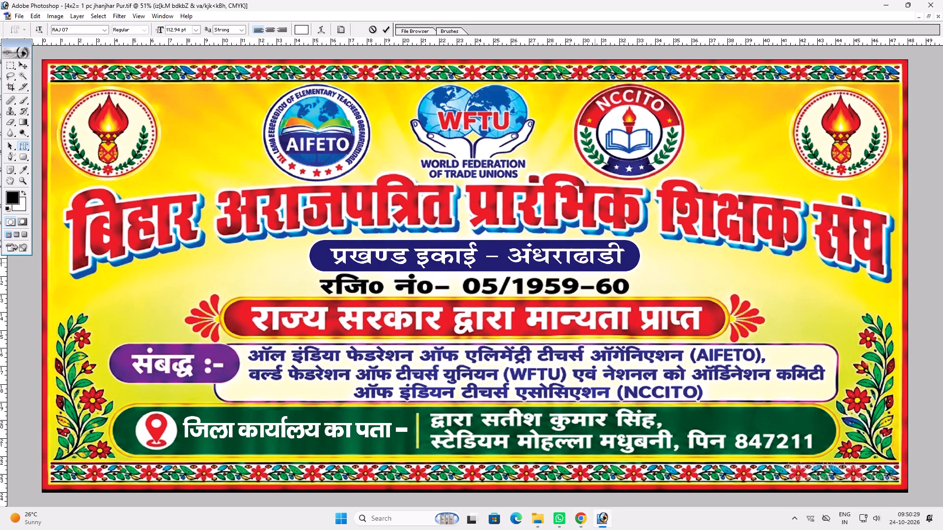
drag(595, 263, 579, 268)
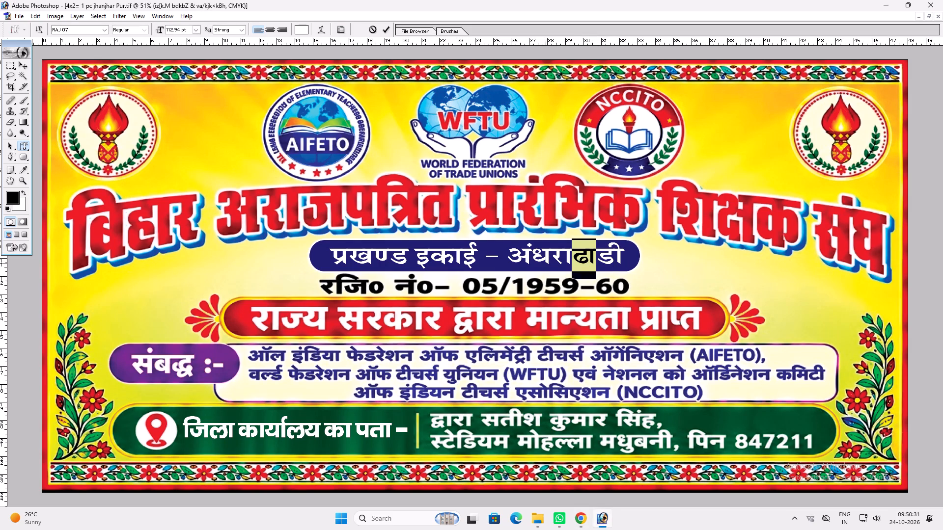
key(shift+b)
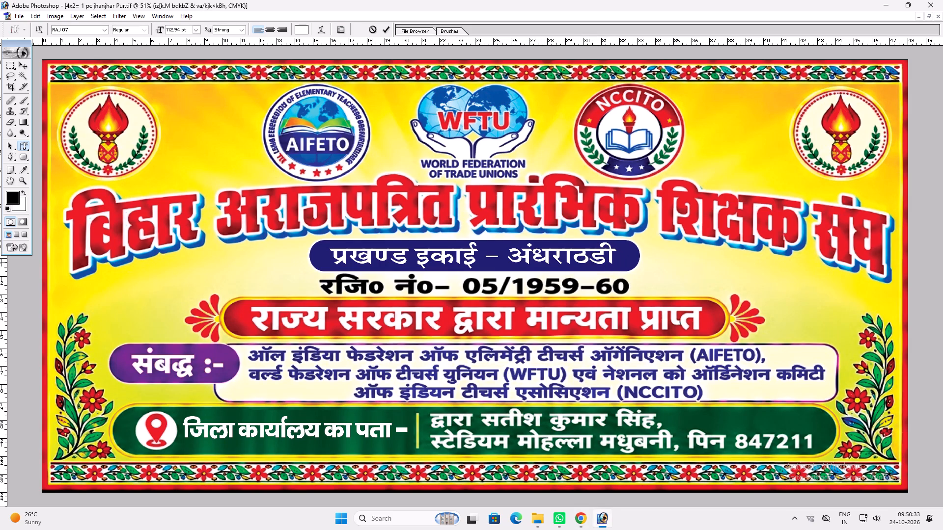
key(k)
drag(612, 263, 605, 265)
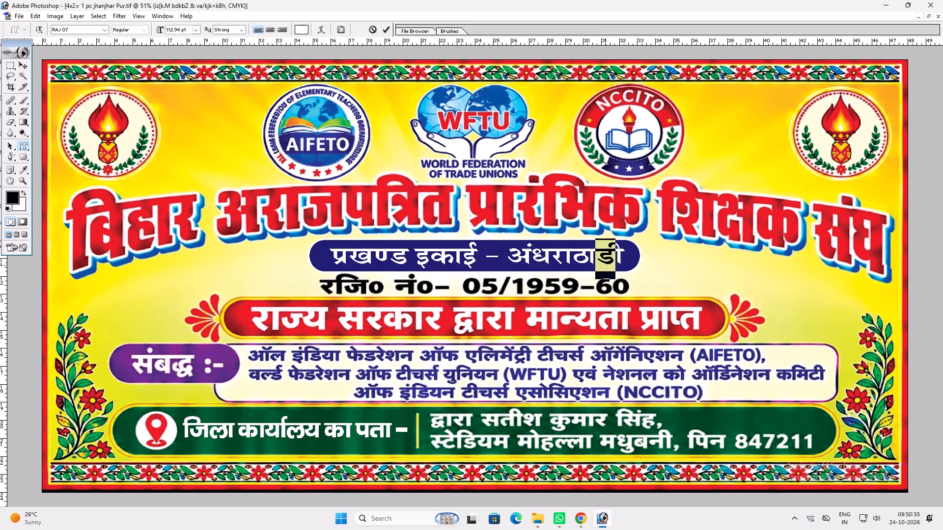
drag(605, 265, 604, 265)
key(shift+less)
key(Return)
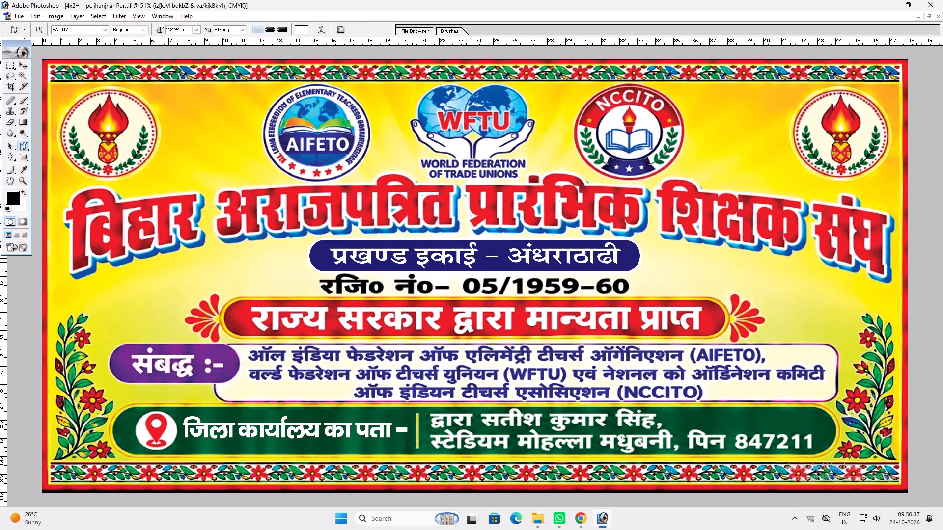
Save the अंधराठाढी version as a separate TIFF named 4x2= 1 pc andhra Thadi in the 24.10.2026 folder.
key(ctrl+shift+s)
drag(169, 369, 126, 376)
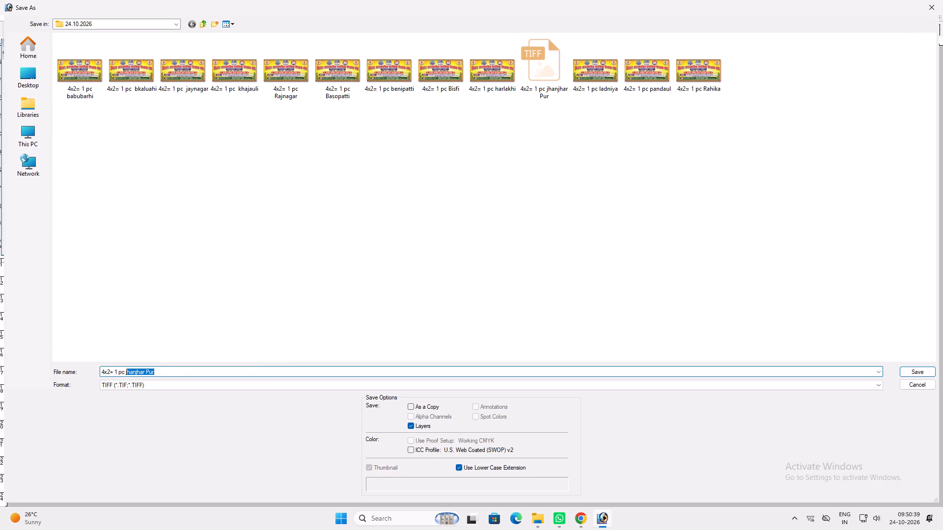
drag(126, 376, 125, 376)
key(space)
text(andg)
key(BackSpace)
text(hra Thadi)
key(Return)
key(Return)
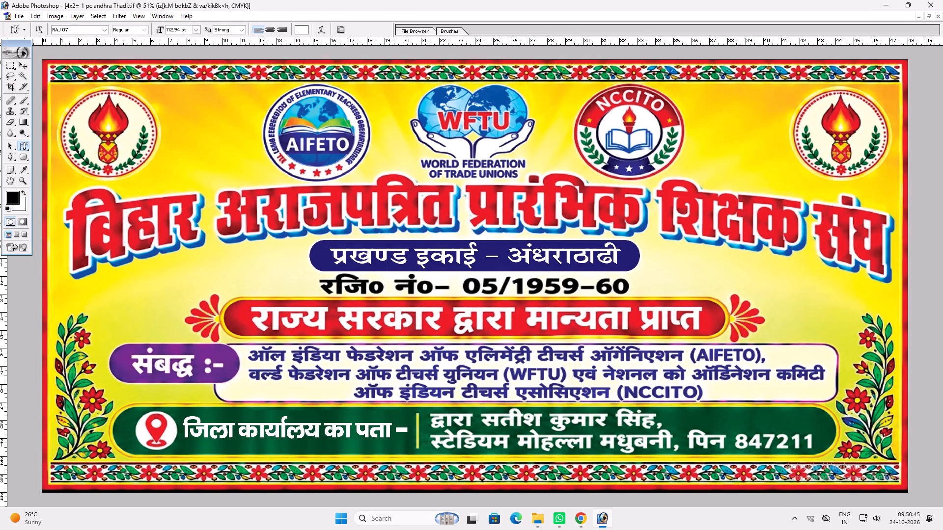
Check the Madhubani block list in Chrome, and in Photoshop change the block name on the blue pill to लखनौर.
click(580, 516)
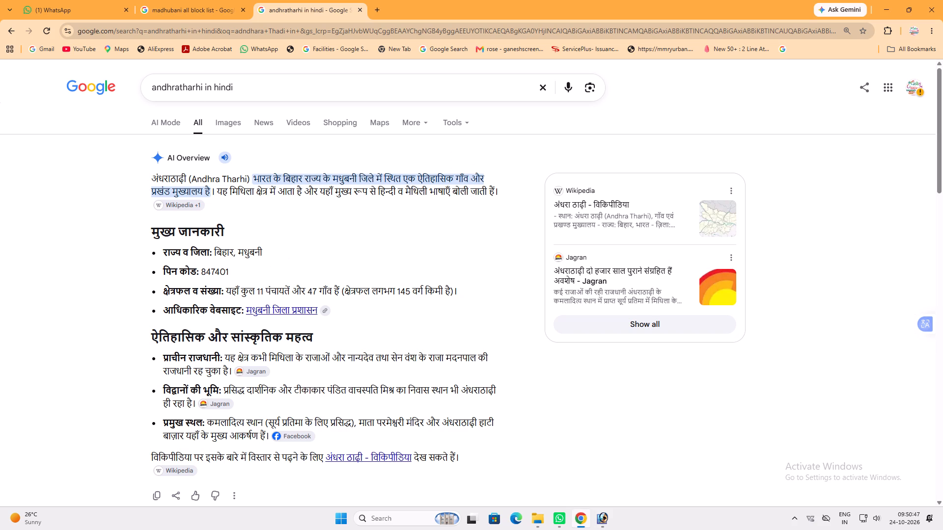
click(171, 8)
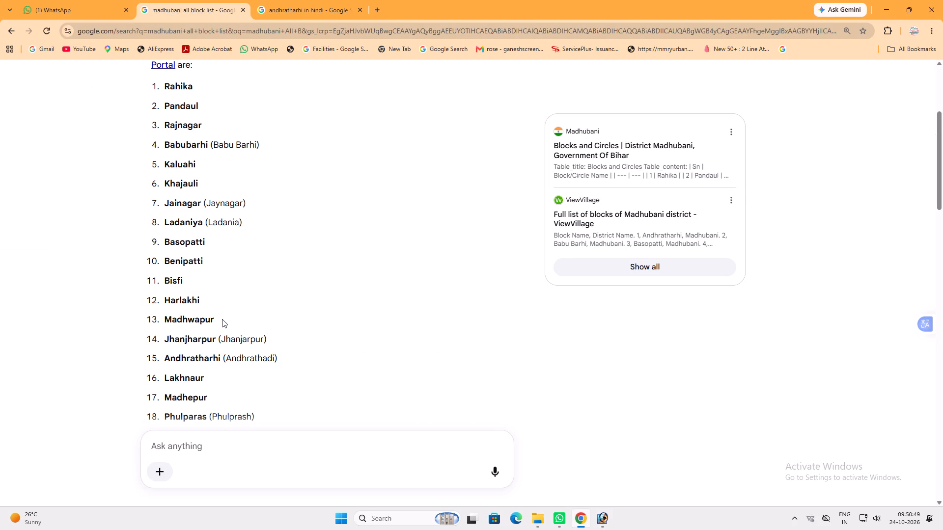
scroll(222, 319, down, 1)
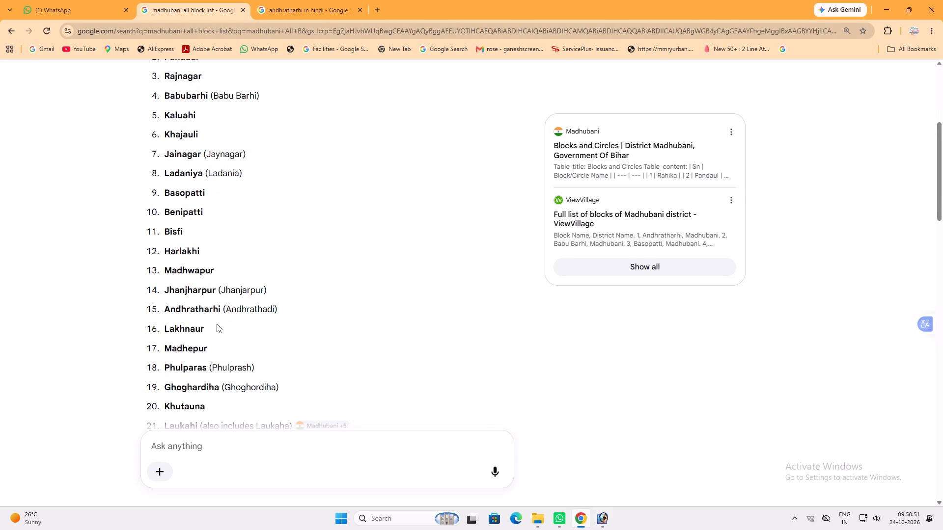
click(608, 517)
key(y)
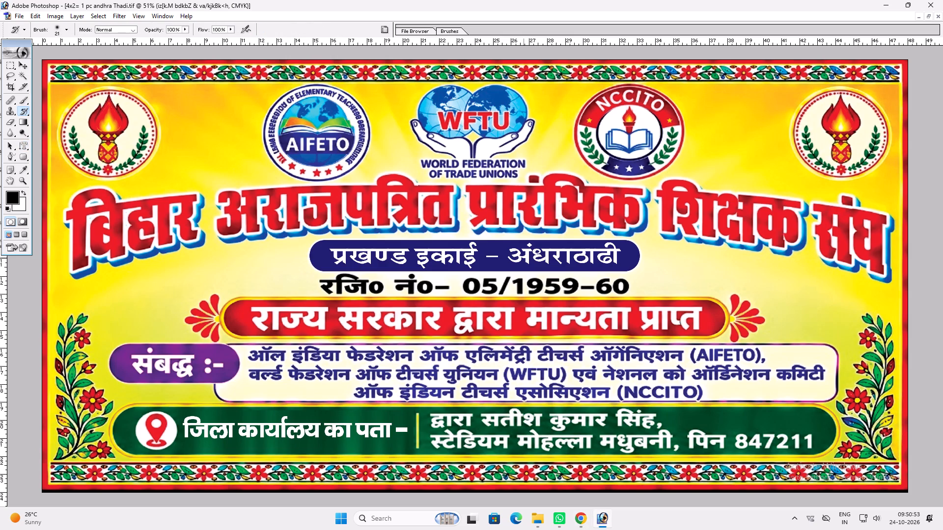
key(t)
drag(512, 254, 675, 255)
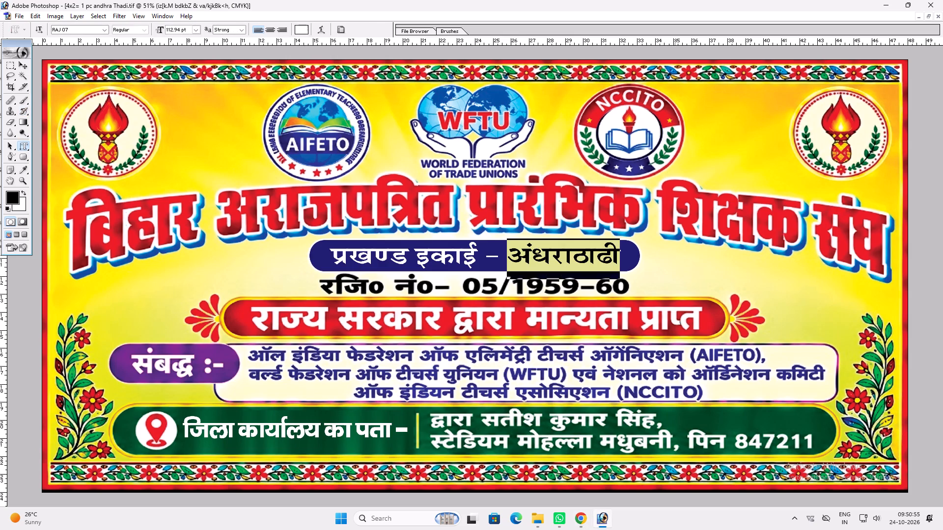
text(y[k)
text(ukSj)
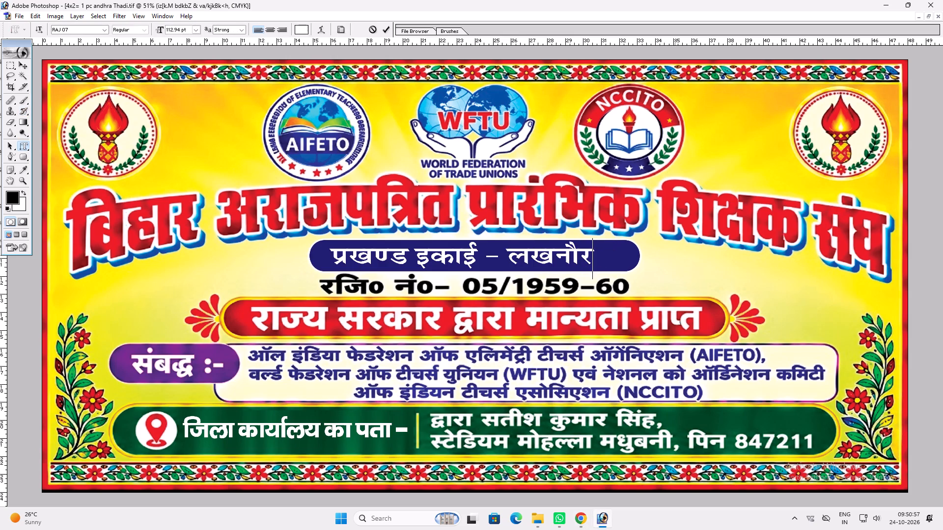
key(Return)
key(v)
Save the लखनौर version as a separate TIFF named 4x2= 1 pc Lakhuanar in the 24.10.2026 folder.
key(ctrl+shift+s)
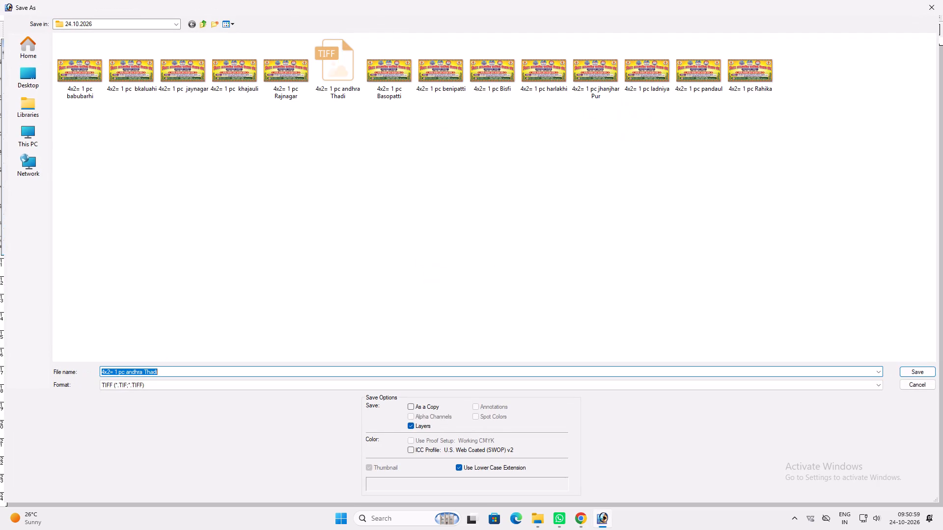
drag(167, 370, 126, 378)
text(Lakhuanar)
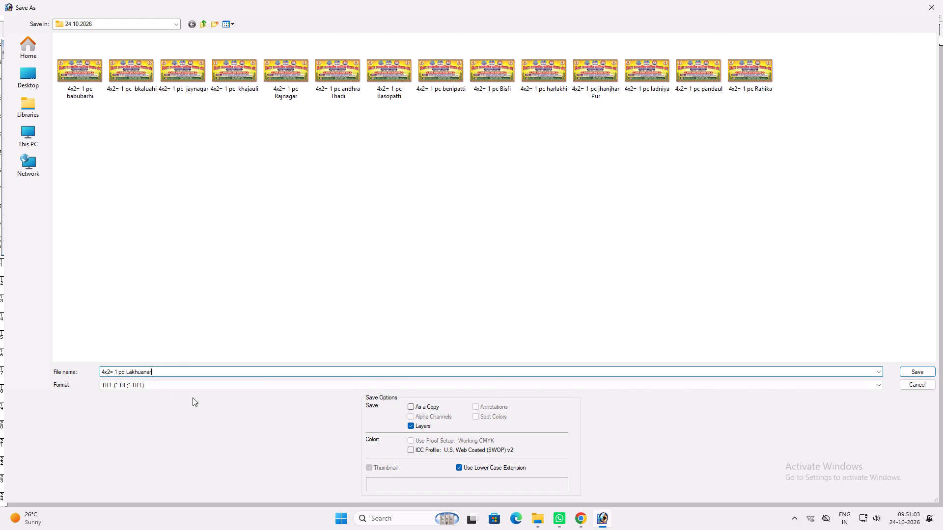
key(Return)
key(Return)
Check the block list in Chrome, and in Photoshop replace the block name लखनौर with मधेपुर.
click(586, 520)
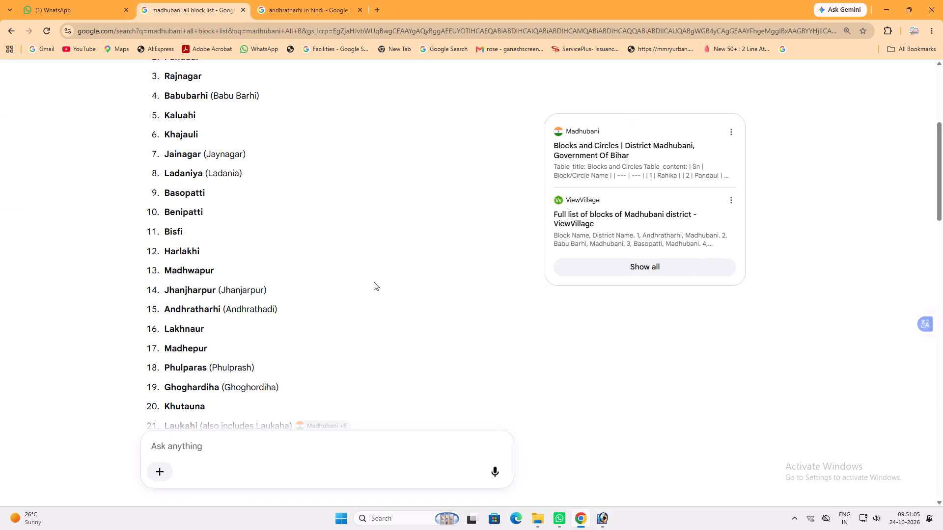
click(608, 519)
key(t)
drag(508, 259, 777, 251)
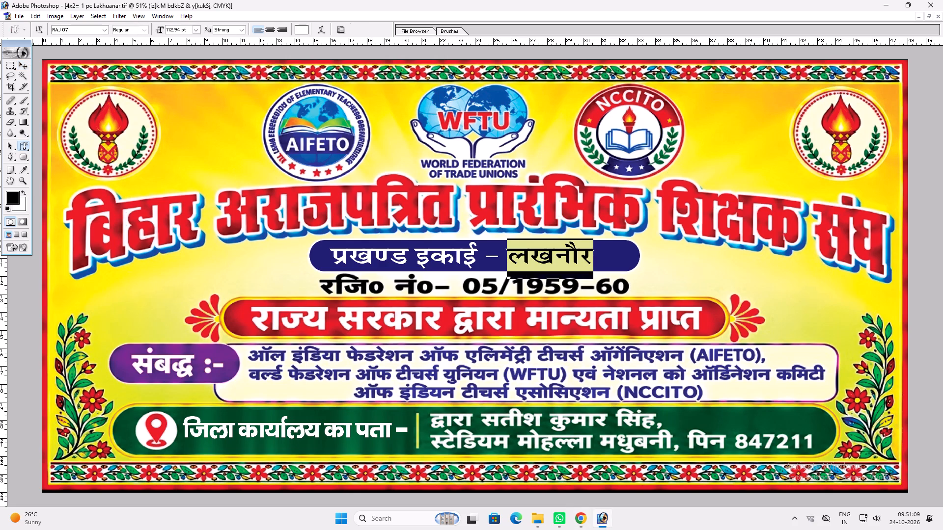
text(e/kq)
key(BackSpace)
text(siq)
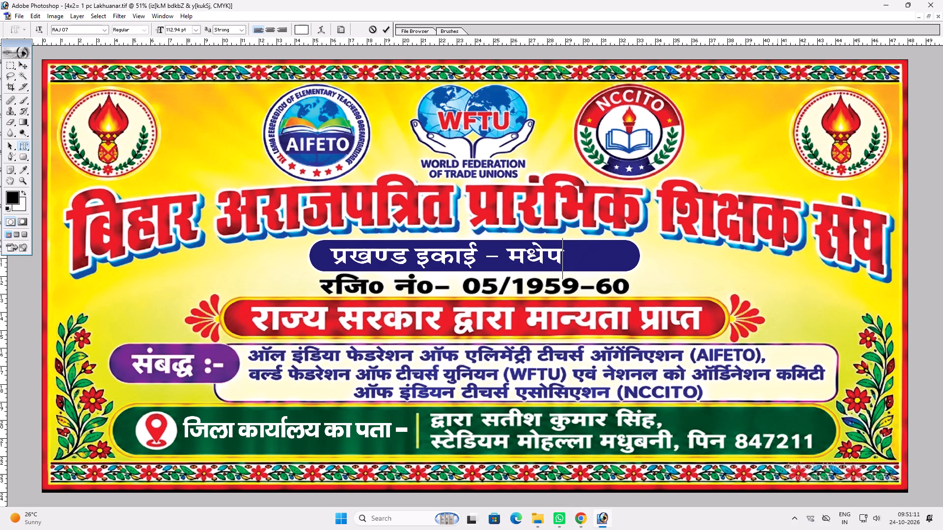
key(j)
key(Return)
key(v)
Save the मधेपुर version as a separate TIFF named 4x2= 1 pc Madhepur in the 24.10.2026 folder.
key(ctrl+shift+s)
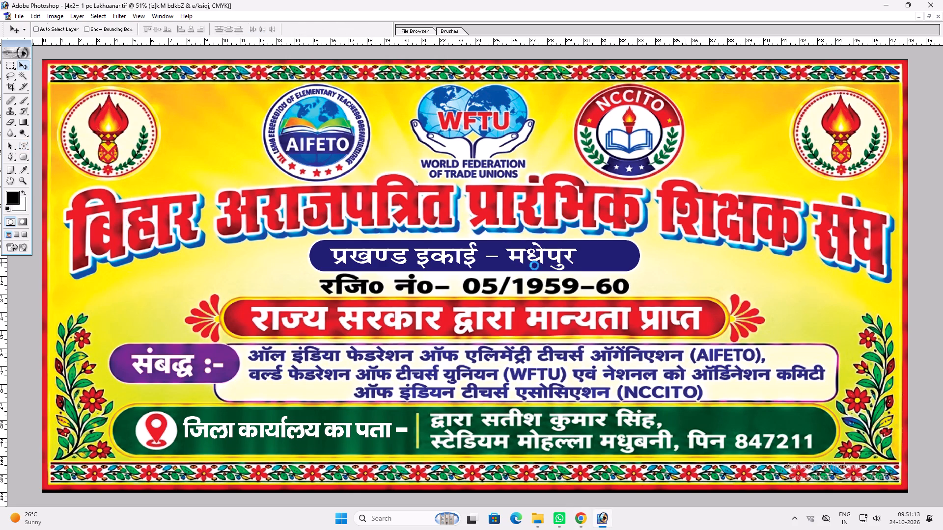
drag(176, 372, 136, 379)
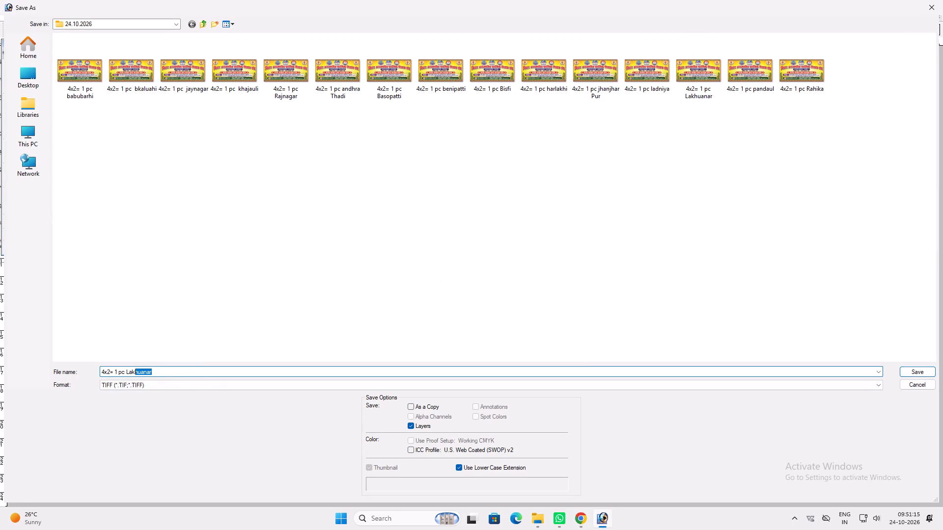
drag(136, 379, 125, 382)
text(mad)
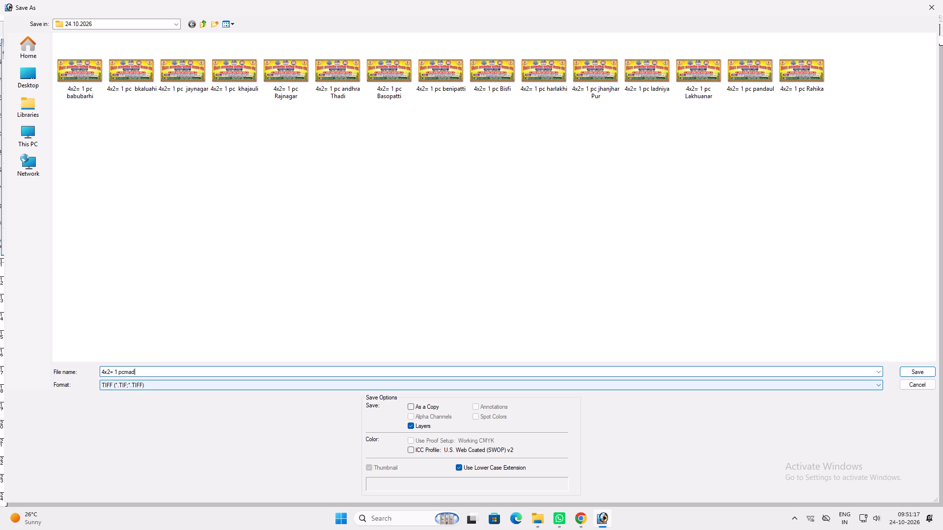
key(BackSpace)
key(BackSpace)
key(BackSpace)
key(space)
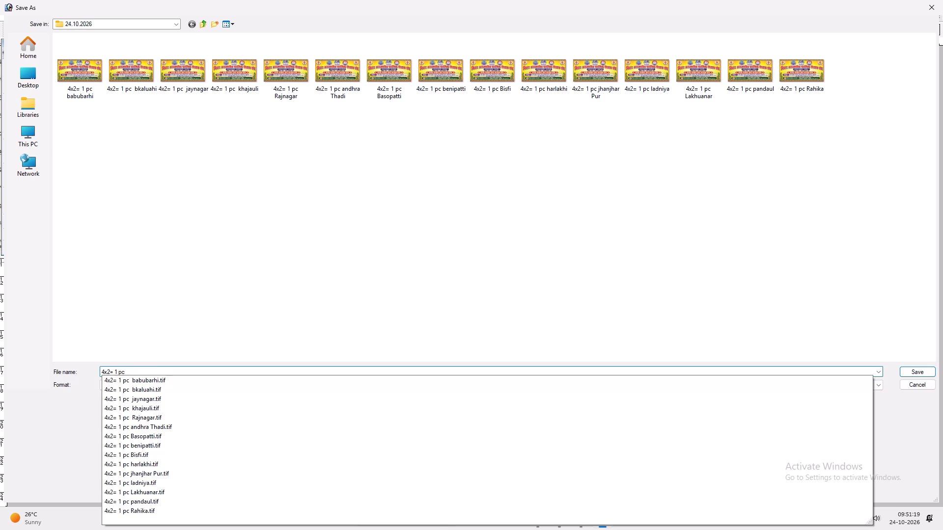
text(Madhepur)
key(Return)
key(Return)
key(Return)
Check the block list in Chrome, and in Photoshop replace the block name मधेपुर with फुलपरास.
click(578, 521)
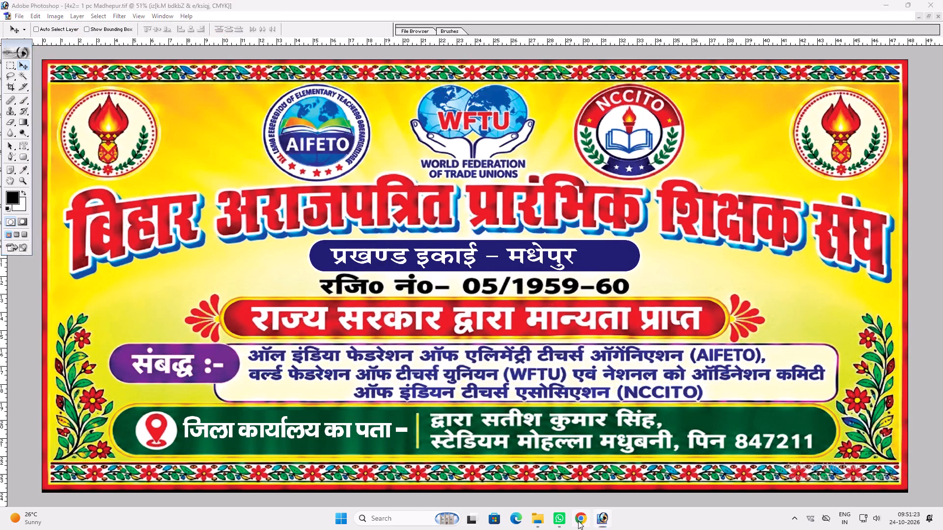
click(578, 521)
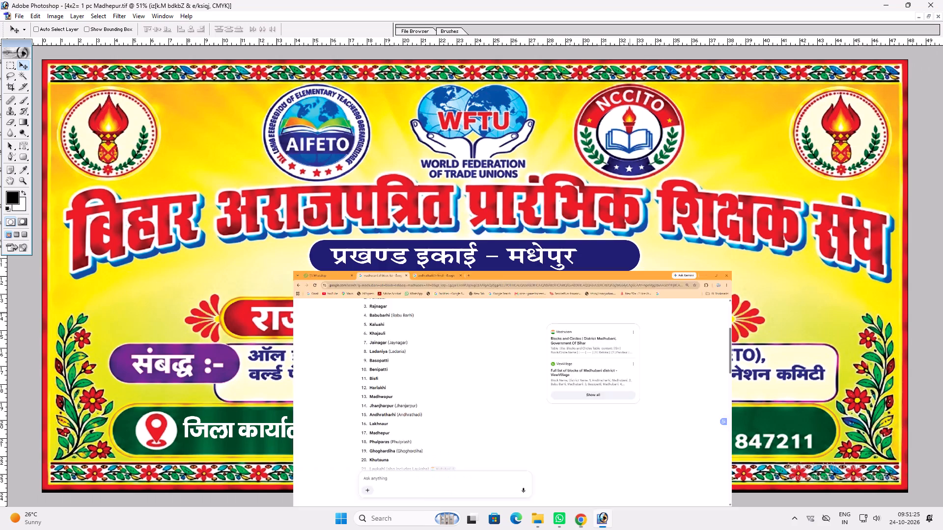
key(t)
click(495, 257)
drag(508, 256, 566, 262)
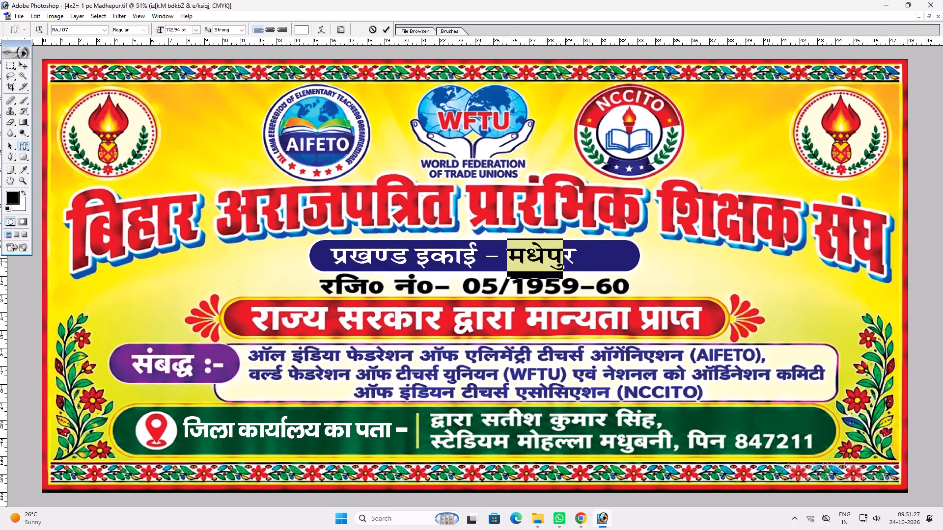
drag(566, 262, 577, 263)
text(Qq)
text(y)
key(space)
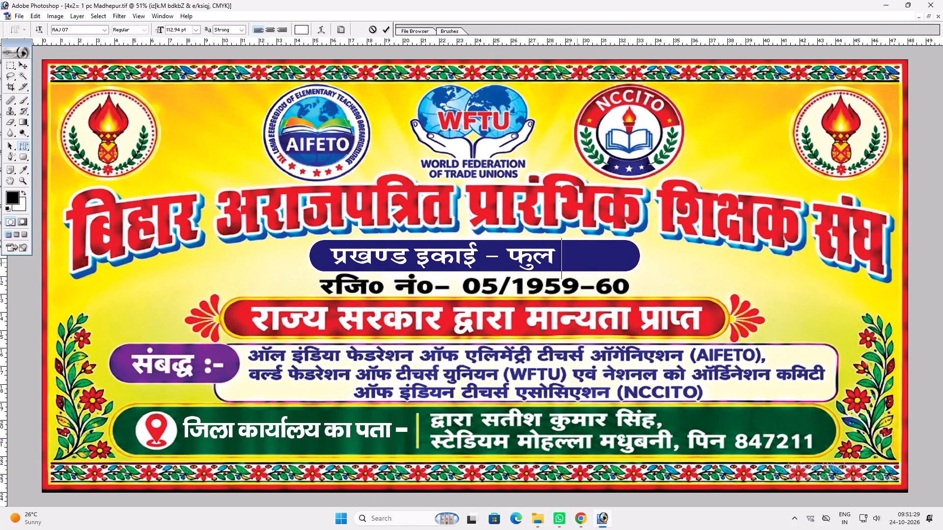
key(BackSpace)
text(ijkl)
key(Return)
key(v)
Save the फुलपरास version as a separate TIFF named 4x2= 1 pc Phulparash in the 24.10.2026 folder.
key(ctrl+shift+s)
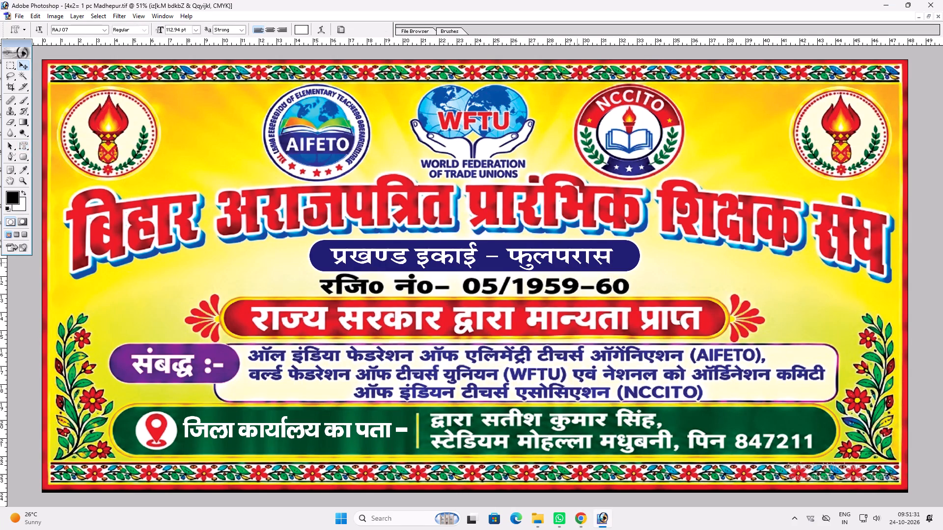
drag(184, 369, 126, 382)
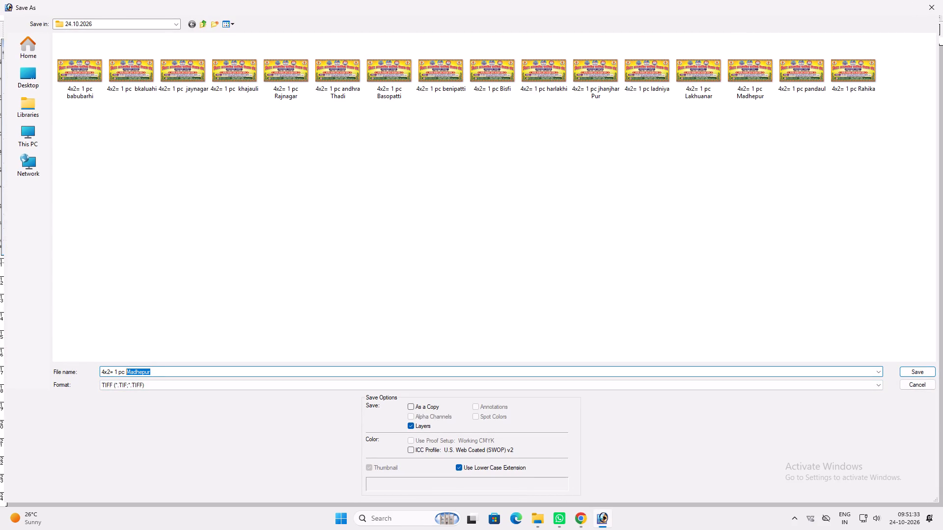
drag(126, 382, 126, 382)
text(Phulparash)
key(Return)
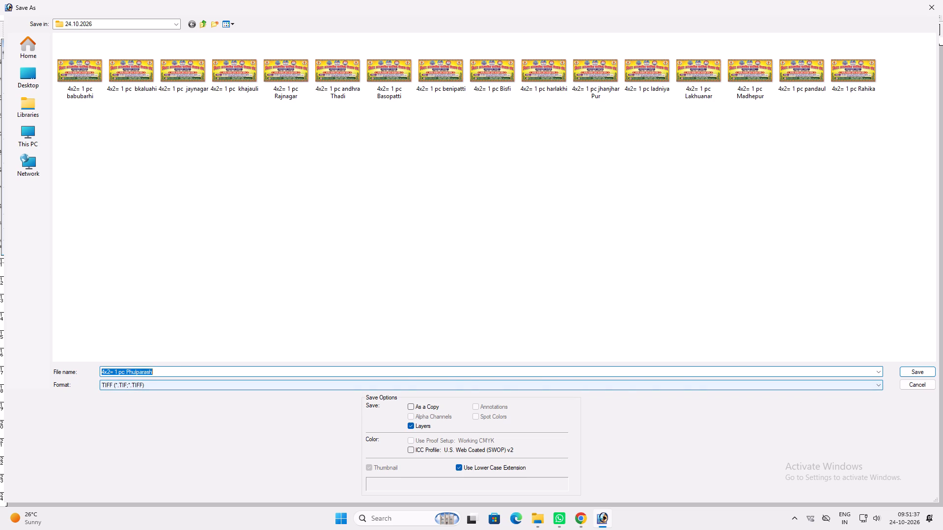
key(Return)
Check the block list in Chrome, and in Photoshop replace the block name फुलपरास with घोघरडीहा.
click(571, 523)
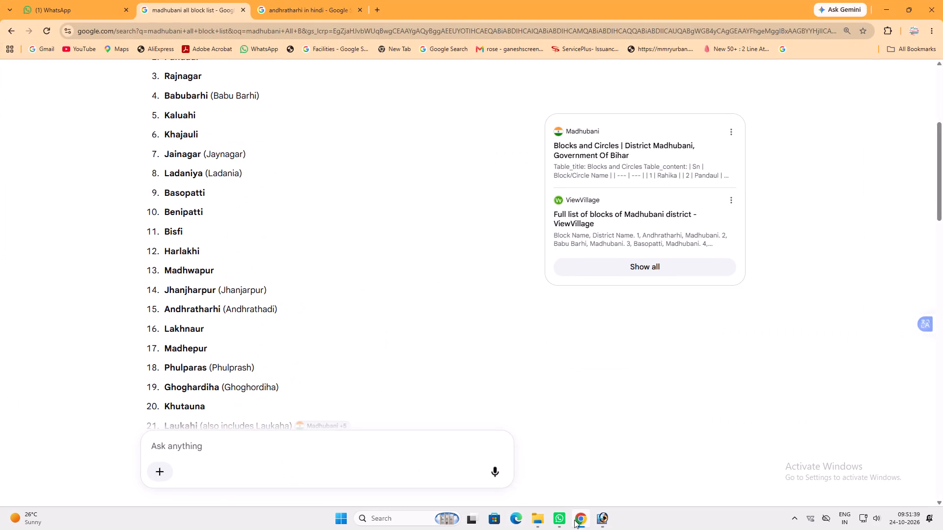
double_click(575, 519)
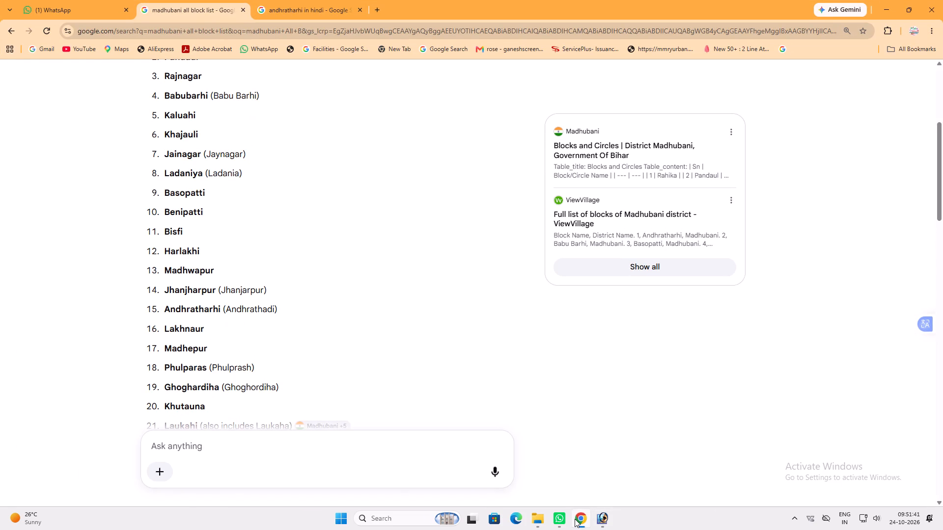
click(575, 519)
key(t)
drag(506, 251, 631, 258)
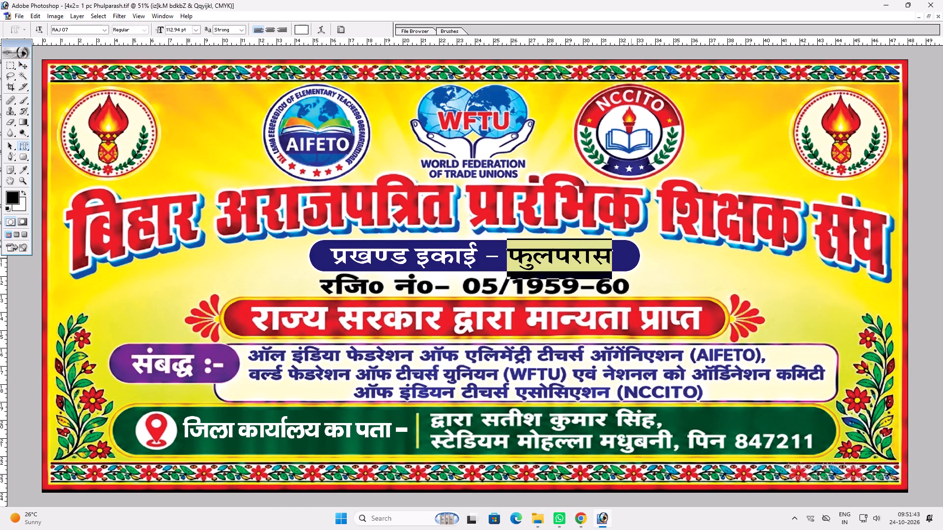
text(?kksk)
key(BackSpace)
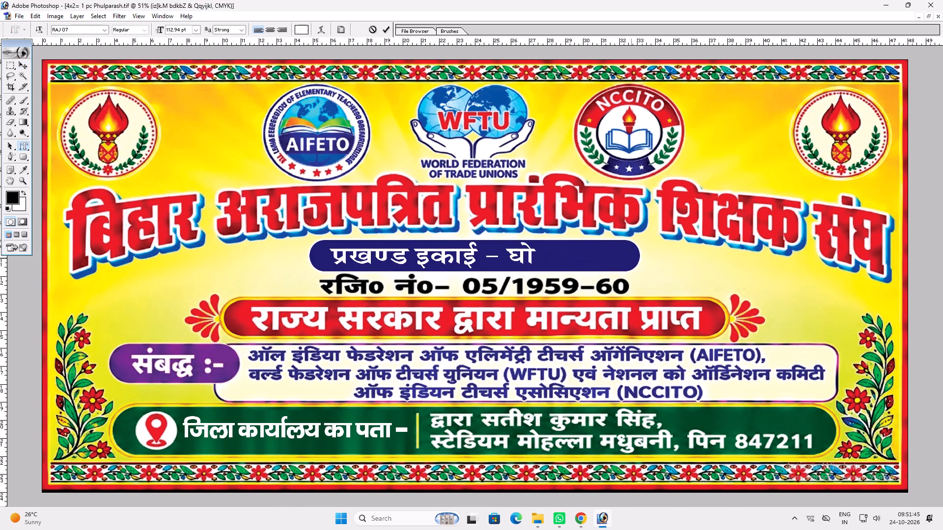
text(?kjf)
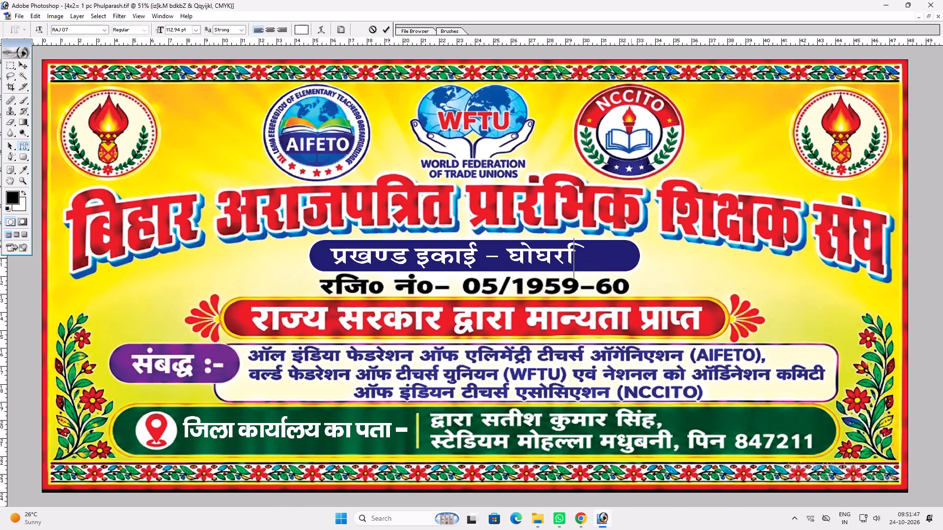
key(BackSpace)
text(Mhgk)
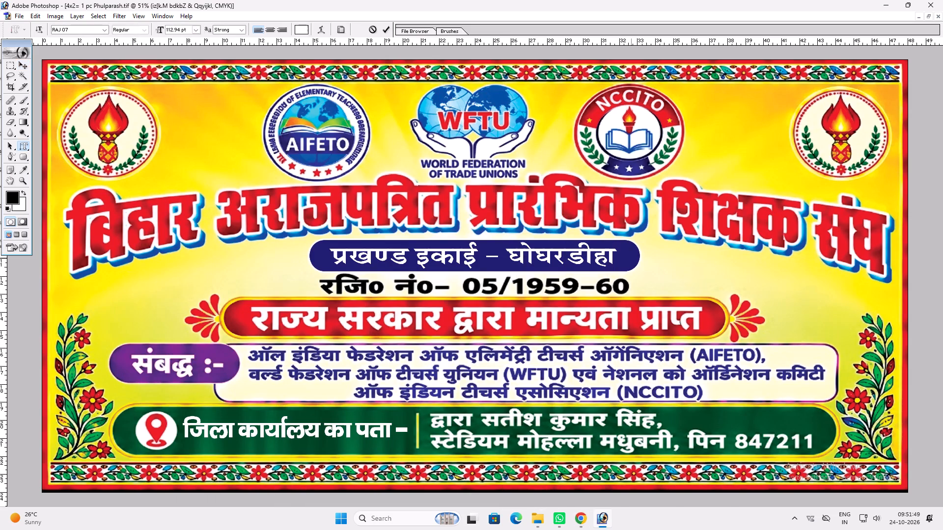
Correct the spelling of the block name on the blue pill from घोघरडीहा to घोंघरडिहा.
click(593, 260)
key(BackSpace)
click(573, 262)
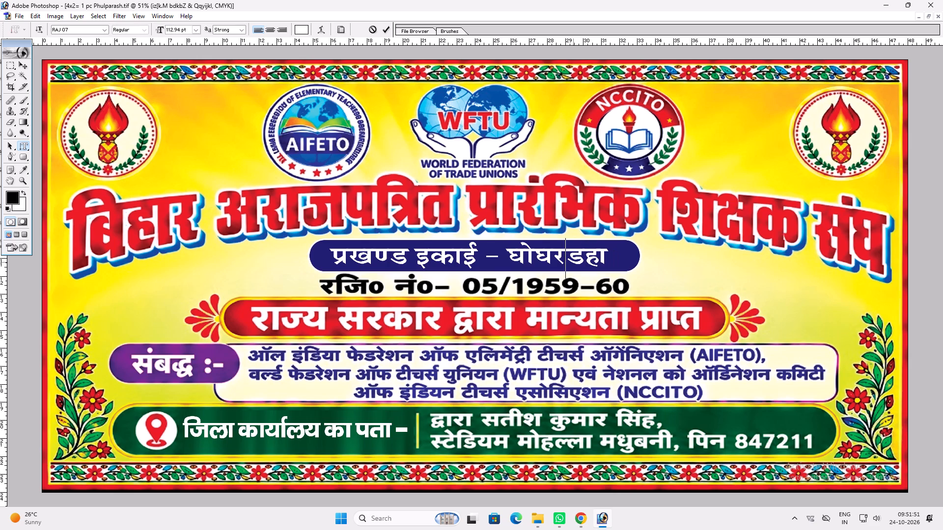
key(f)
click(543, 254)
click(539, 256)
key(a)
key(Return)
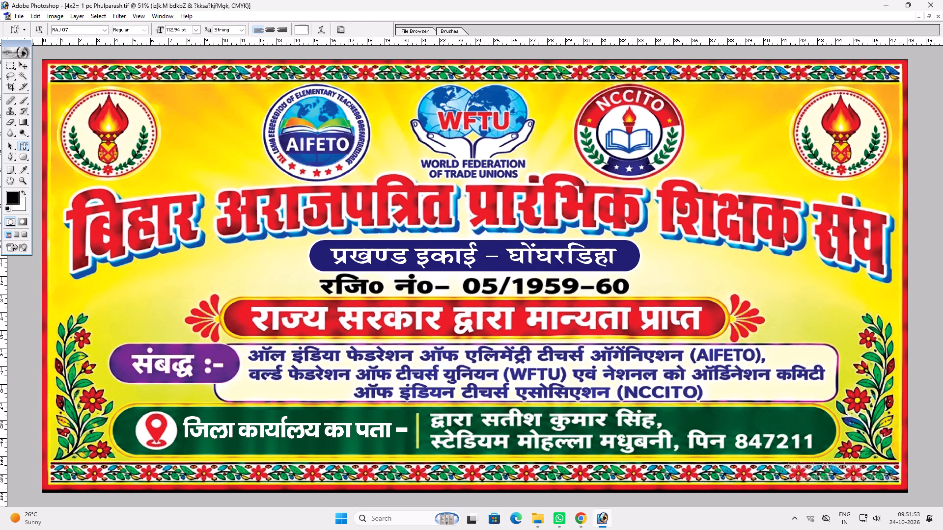
Save the घोंघरडिहा version as a separate TIFF named 4x2= 1 pc Gogardiha in the 24.10.2026 folder.
key(ctrl+shift+s)
drag(167, 370, 89, 391)
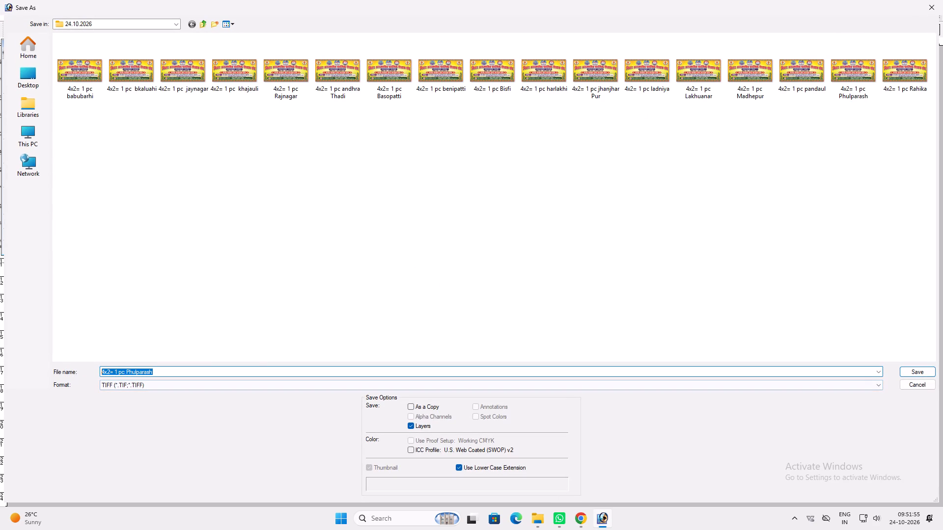
drag(89, 391, 128, 394)
text(Gogardiha)
key(Return)
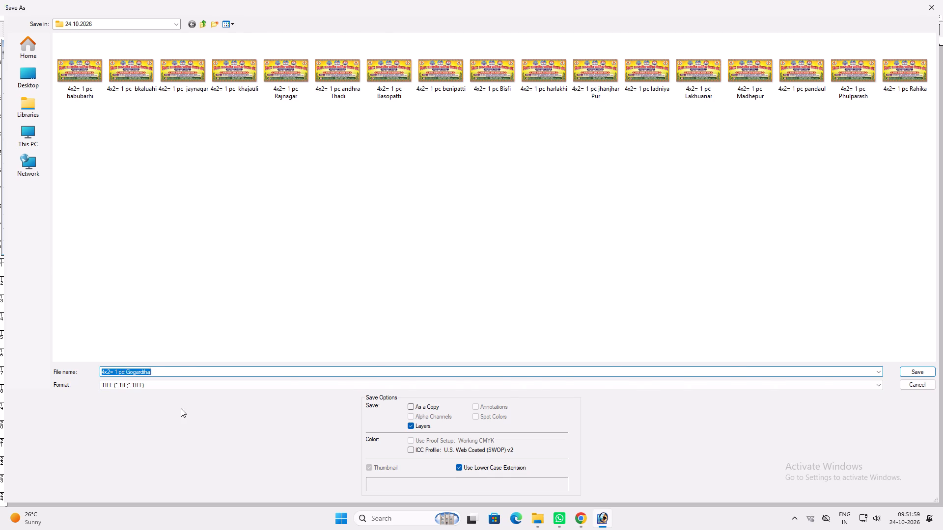
key(Return)
Check the Madhubani block list in Chrome, and in Photoshop replace the block name on the blue pill with खुटौना.
click(581, 521)
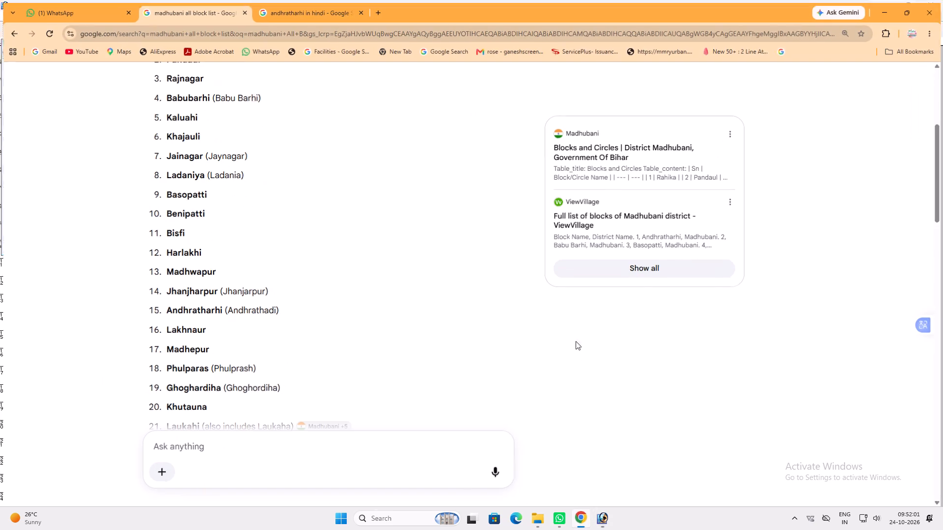
scroll(248, 349, down, 2)
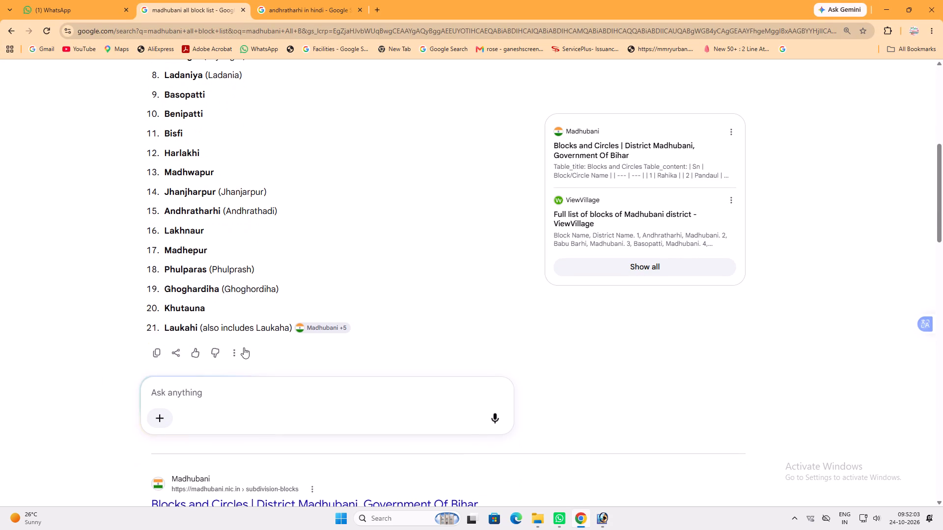
click(610, 527)
drag(508, 257, 624, 259)
text([kqVkS)
text(uk)
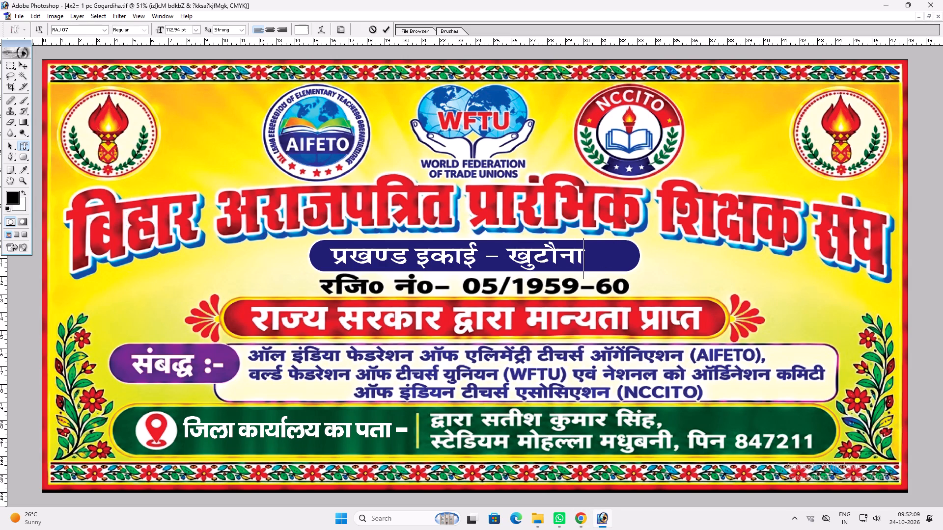
key(Return)
key(v)
Save the खुटौना version as a separate TIFF named 4x2= 1 pc khutauna in the 24.10.2026 folder.
key(ctrl+shift+s)
drag(182, 372, 178, 379)
drag(171, 374, 126, 383)
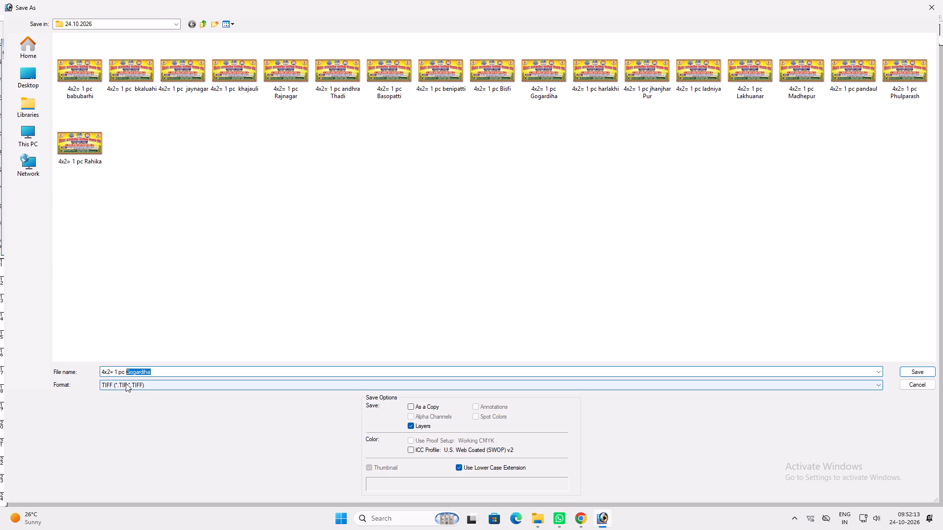
text(khutauna)
key(Return)
key(Return)
Check the block list in Chrome, and in Photoshop replace the block name खुटौना with लौकही.
click(575, 527)
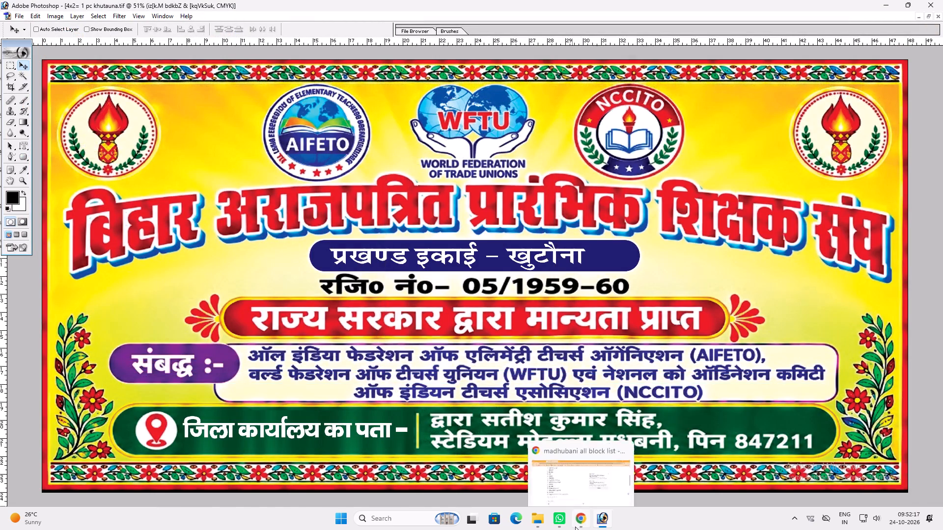
scroll(218, 255, down, 1)
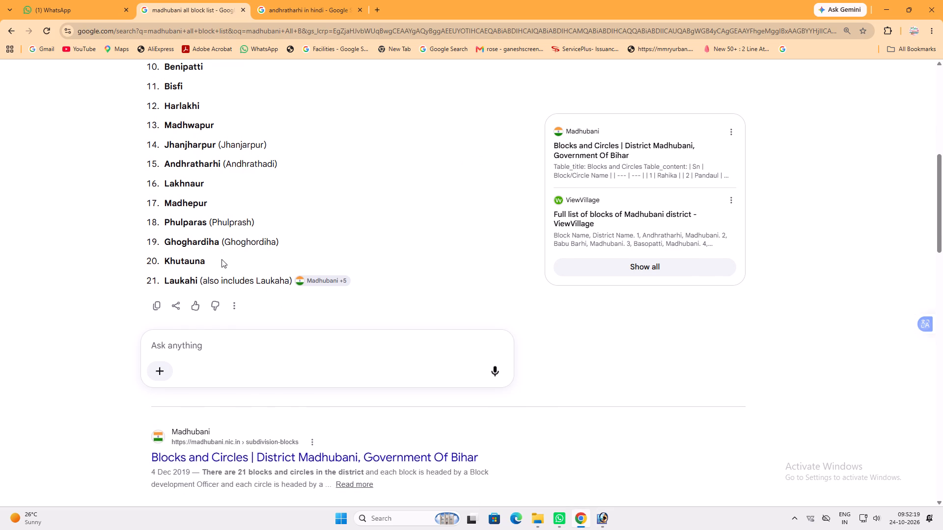
click(593, 516)
key(t)
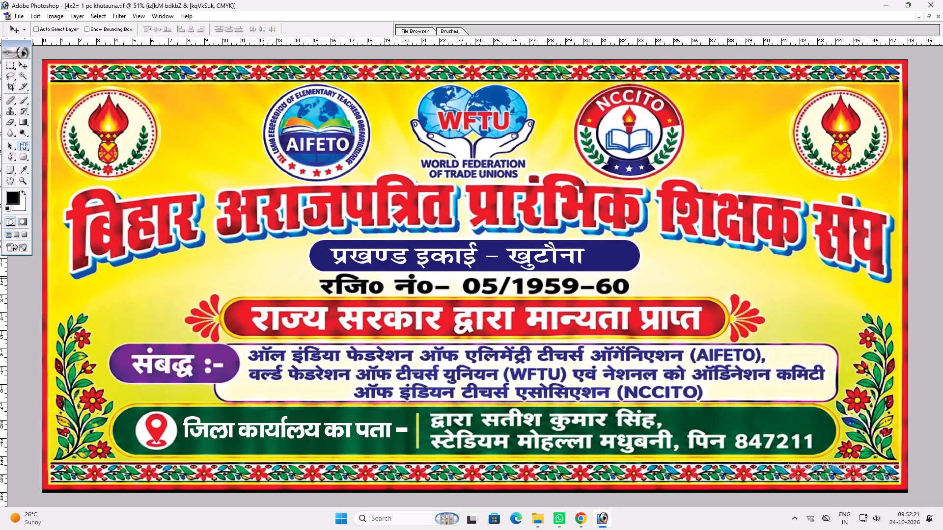
drag(513, 255, 600, 264)
text(yks)
key(BackSpace)
key(shift+s)
text(dgh)
key(Return)
key(v)
Use Free Transform to shift the प्रखण्ड इकाई line slightly to the right within the blue pill.
key(ctrl+t)
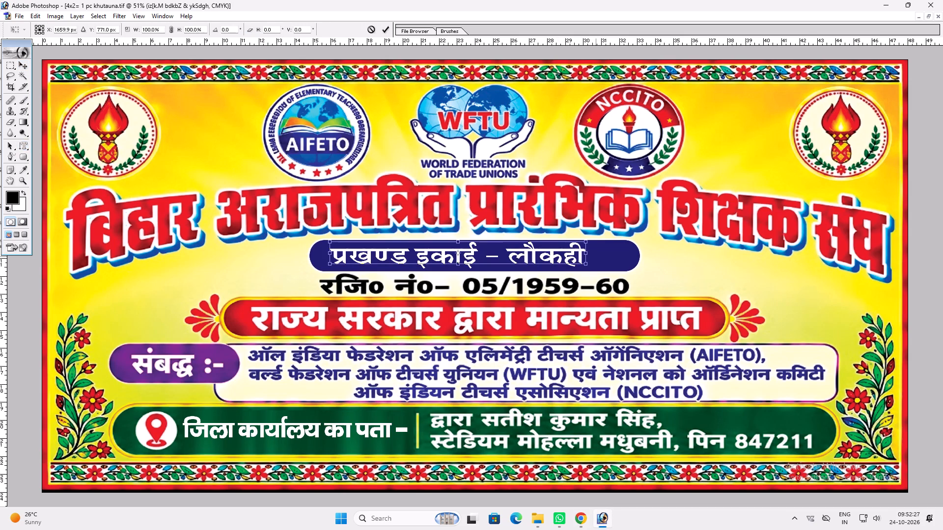
shift+drag(584, 252, 591, 250)
key(shift+Return)
key(v)
Save the लौकही version as a separate TIFF named 4x2= 1 pc khlaukhai in the 24.10.2026 folder and close it.
key(ctrl+shift+s)
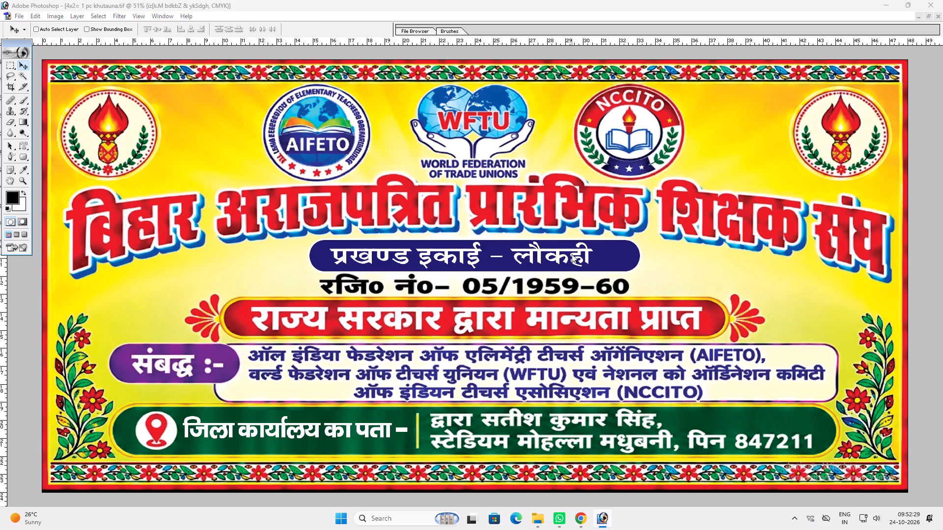
drag(164, 374, 132, 368)
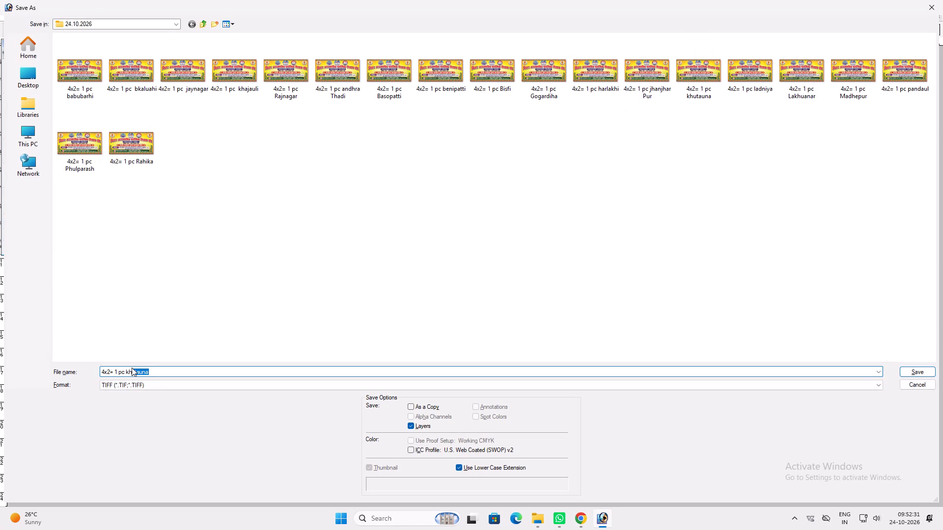
text(laukhai)
key(Return)
key(Return)
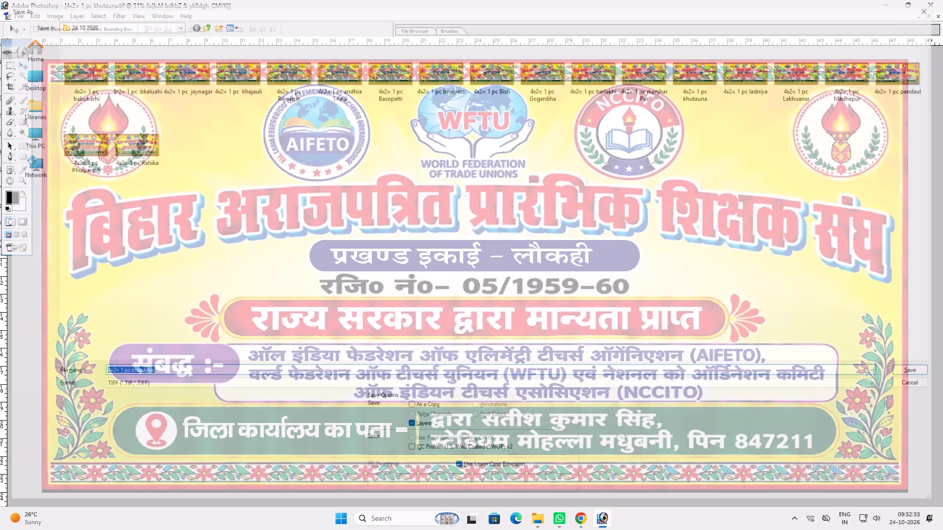
key(ctrl+w)
Open all the saved block banner TIFFs in the 24.10.2026 folder, from babubarhi through Rahika.
ctrl+double_click(381, 233)
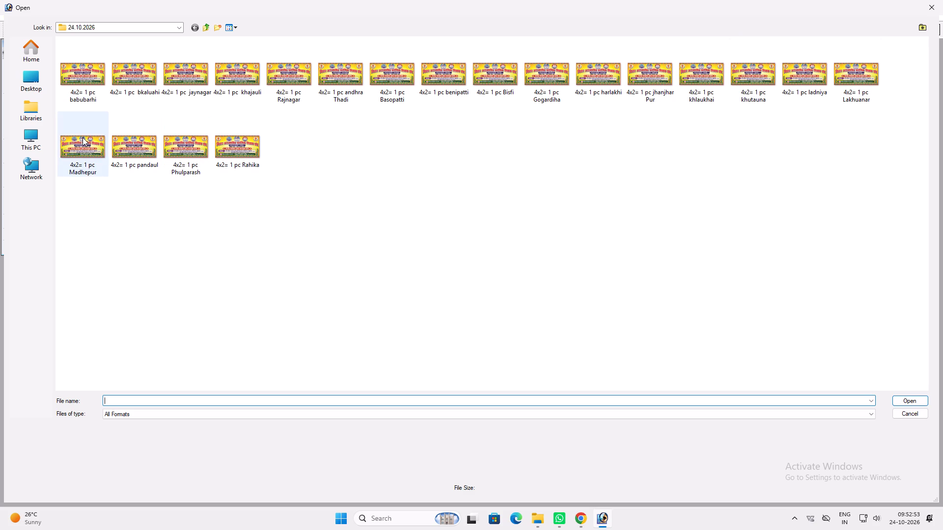
click(88, 79)
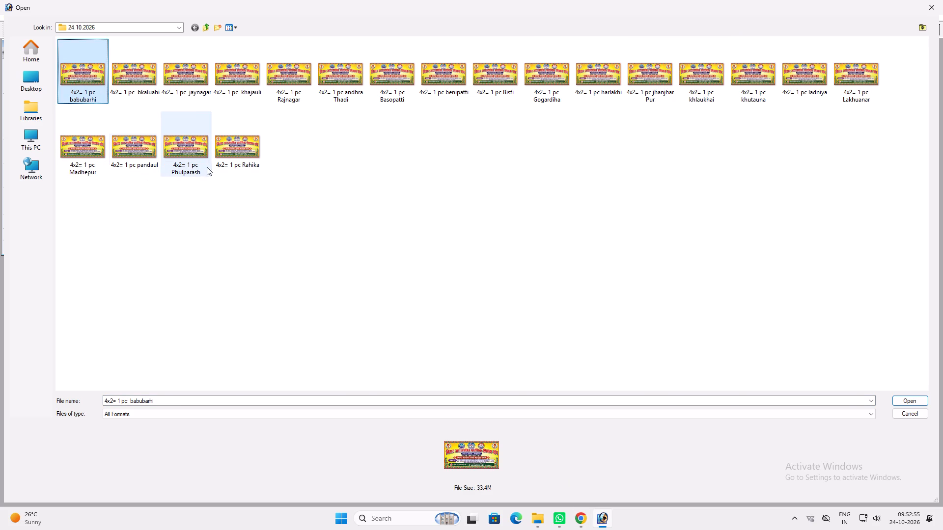
shift+click(225, 156)
key(Return)
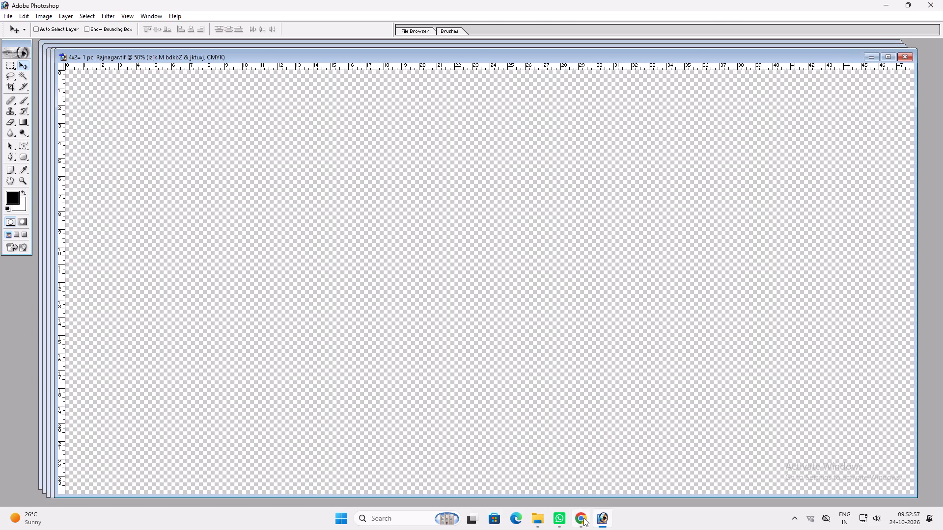
Look through the Madhubani block list in Chrome back to its beginning, and return to the open banners in Photoshop.
click(583, 518)
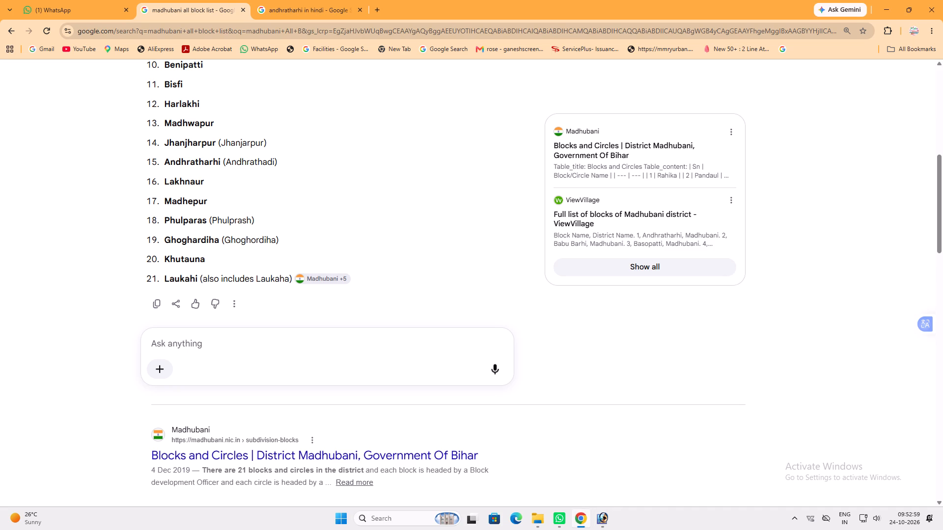
scroll(265, 243, up, 1)
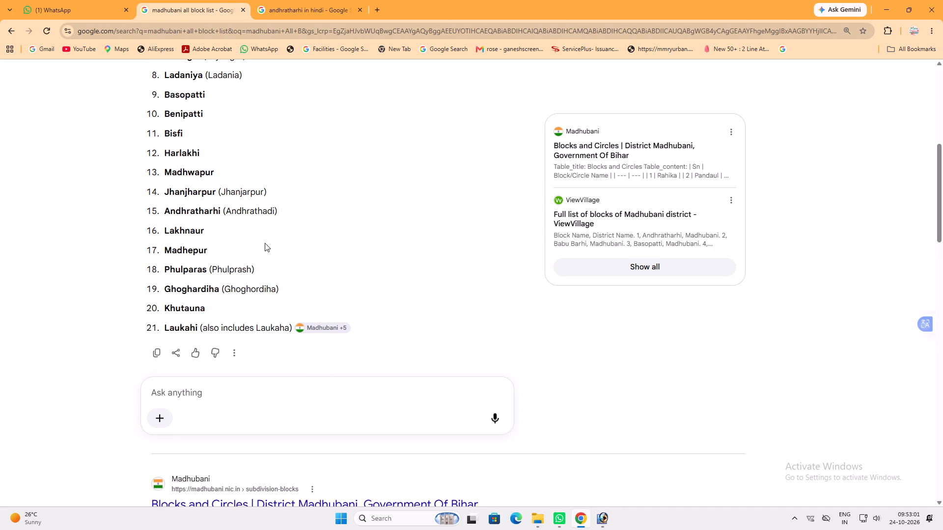
scroll(265, 243, up, 2)
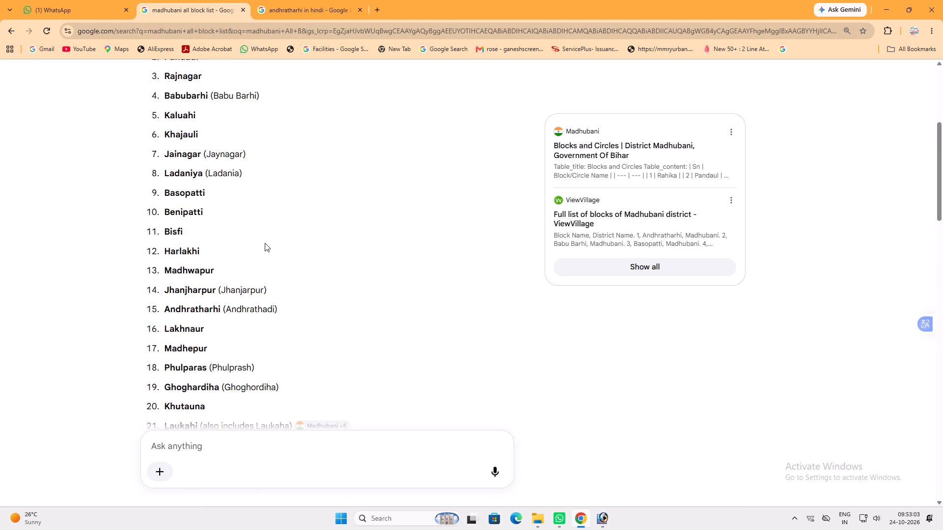
scroll(265, 243, up, 1)
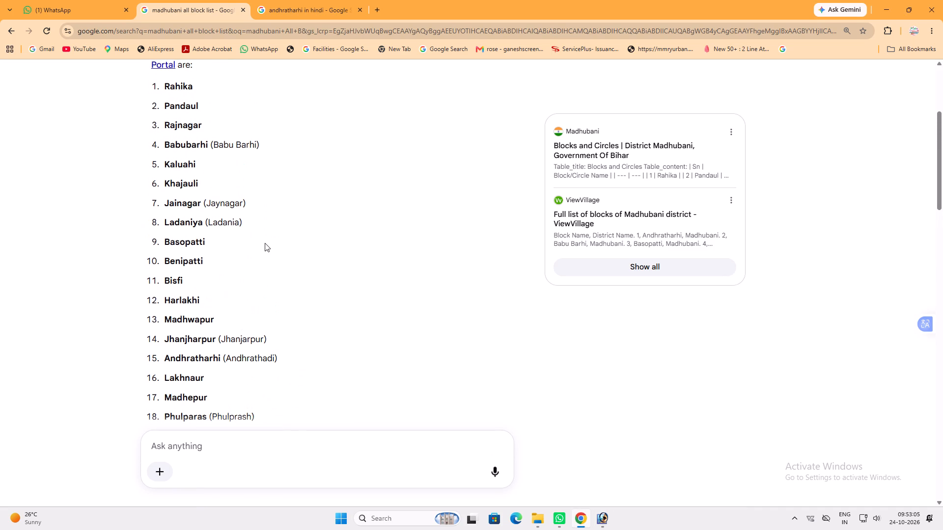
scroll(265, 243, up, 4)
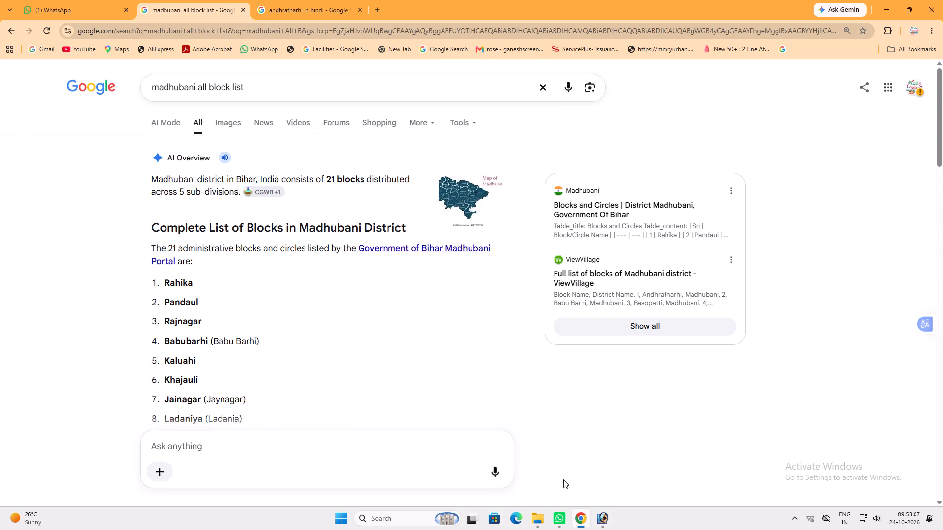
click(599, 510)
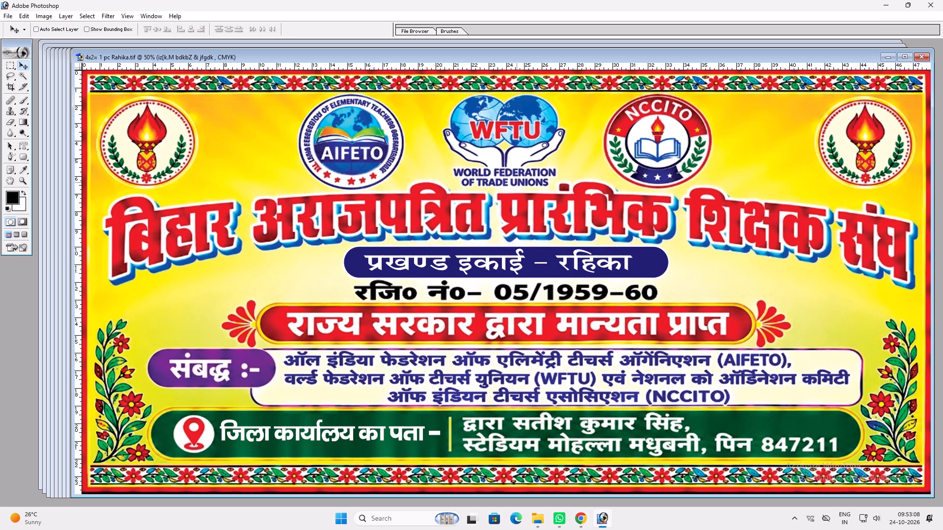
Review the block name on each open banner from Rahika back to benipatti, closing each file after checking it.
key(ctrl+w)
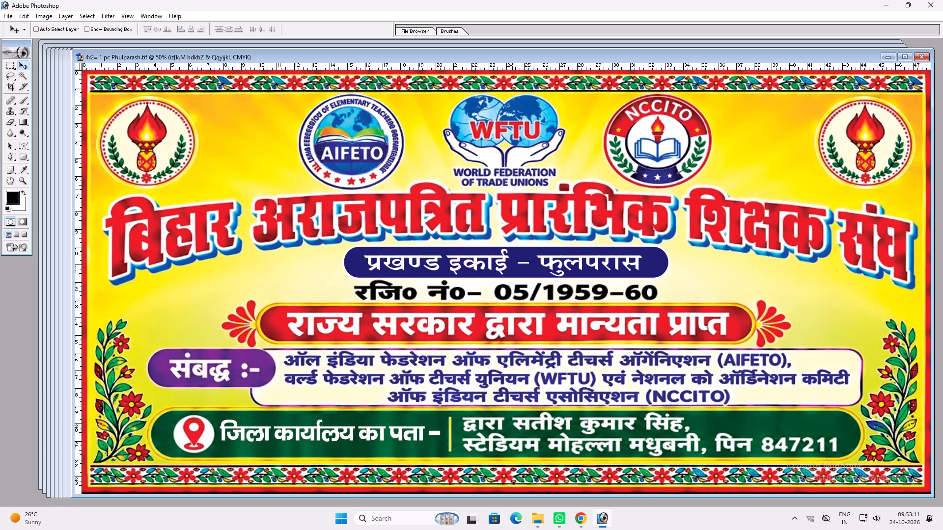
key(ctrl+w)
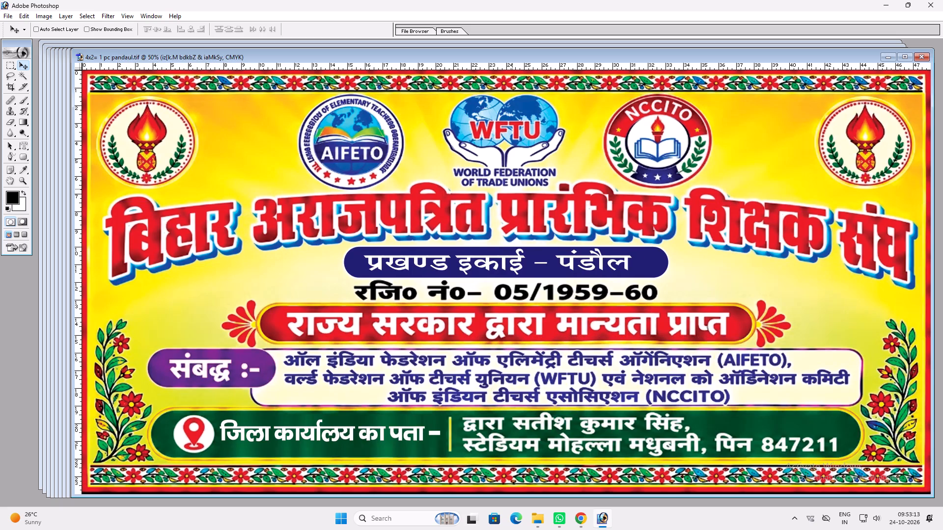
key(ctrl+w)
key(ctrl+w)
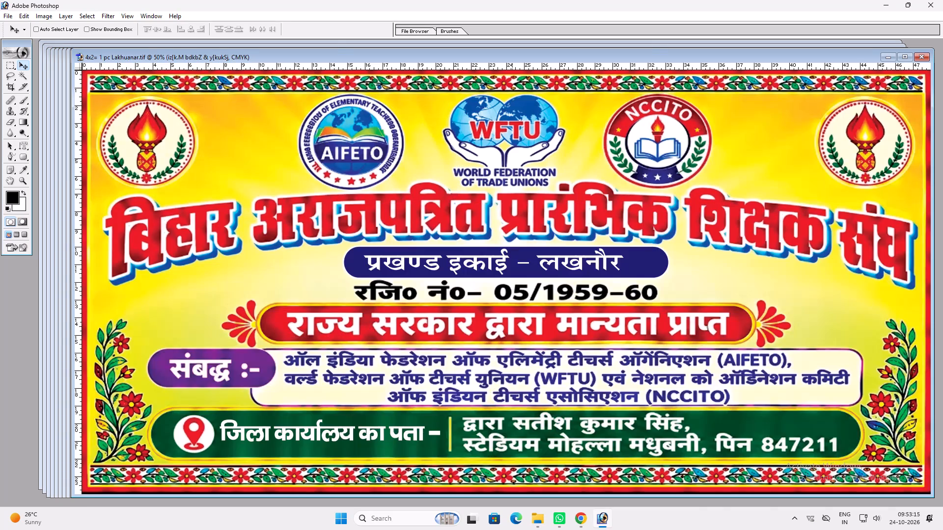
key(ctrl+w)
key(ctrl+w)
key(ctrl+w)
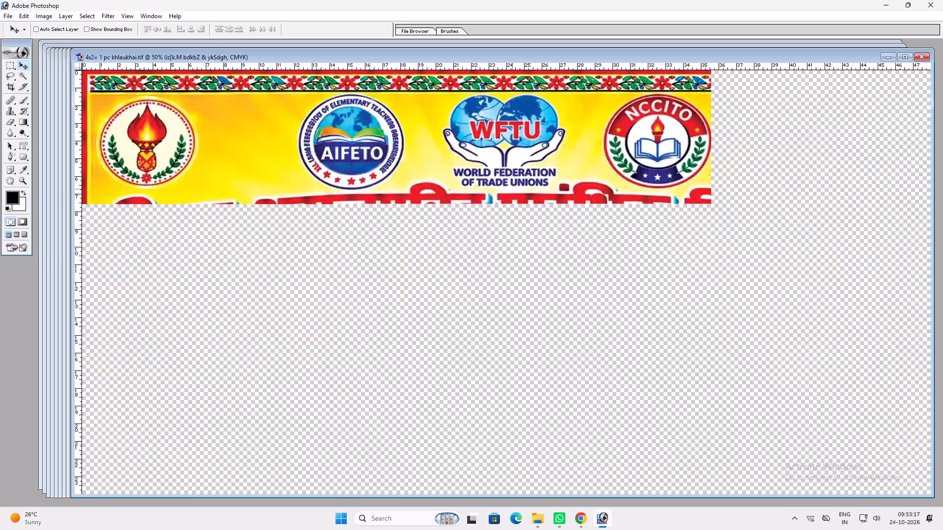
key(ctrl+w)
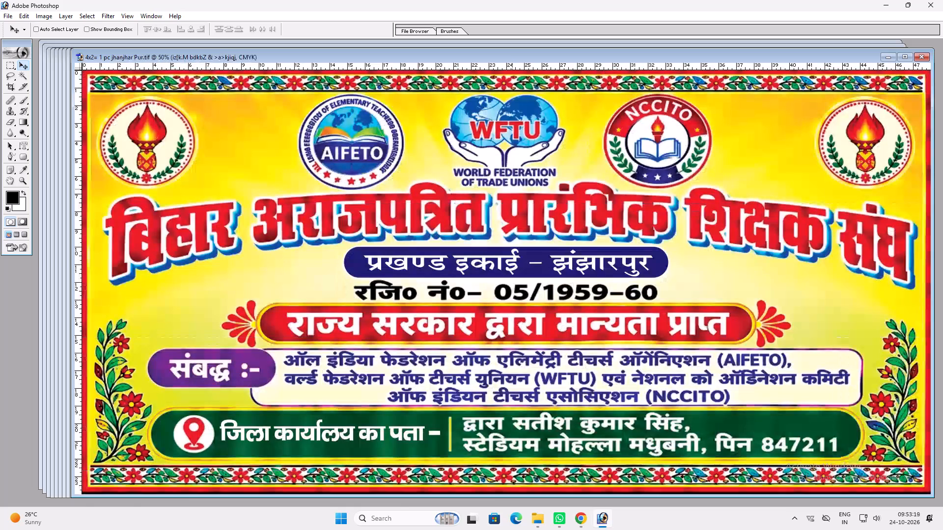
key(ctrl+w)
key(ctrl+w)
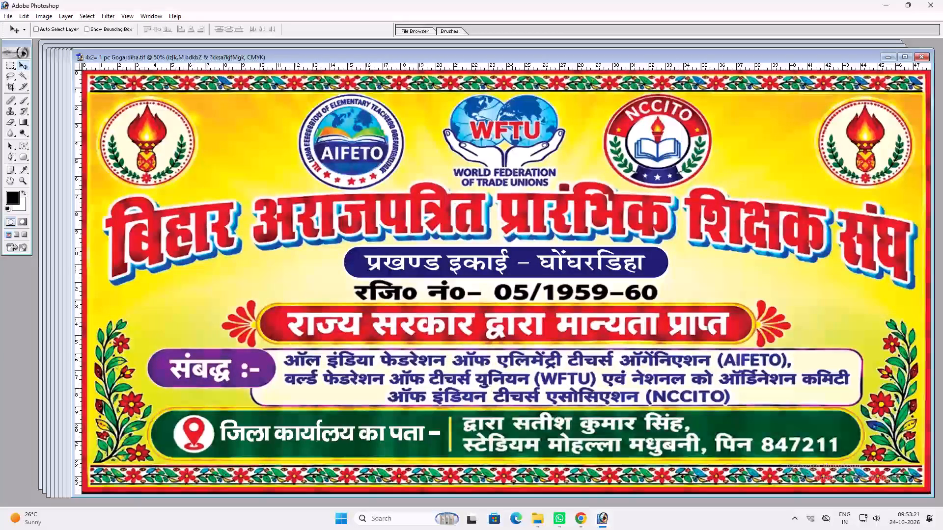
key(ctrl+w)
key(ctrl+w)
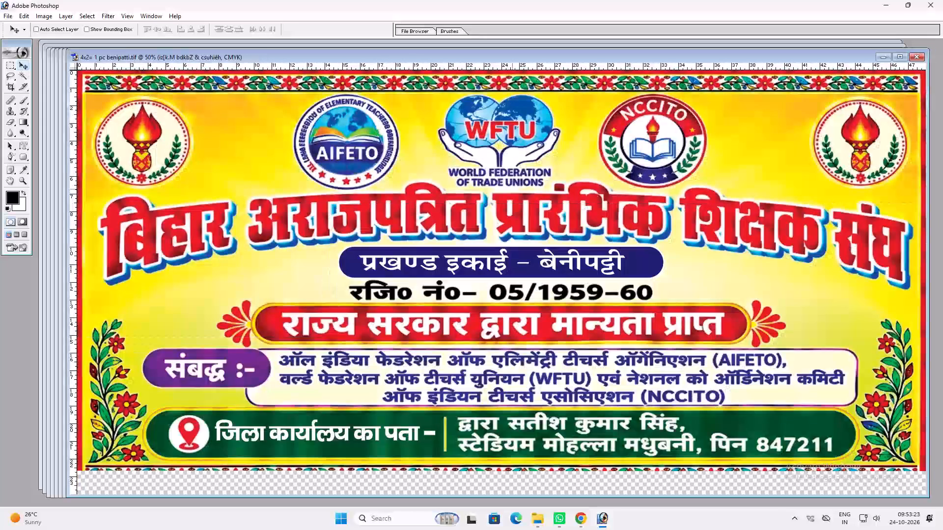
key(ctrl+w)
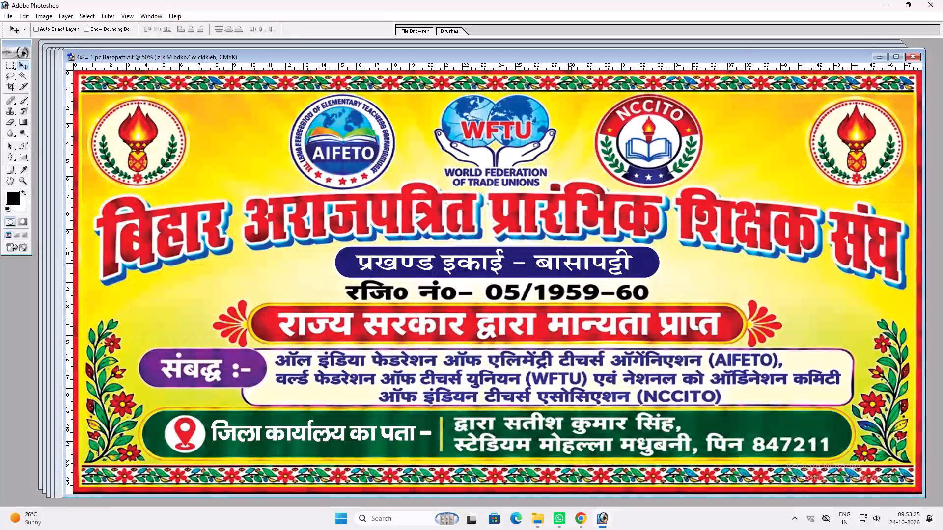
Correct the block name on the Basopatti banner to बासोपट्टी, save the file and close it.
key(t)
click(587, 266)
key(s)
key(Return)
key(ctrl+s)
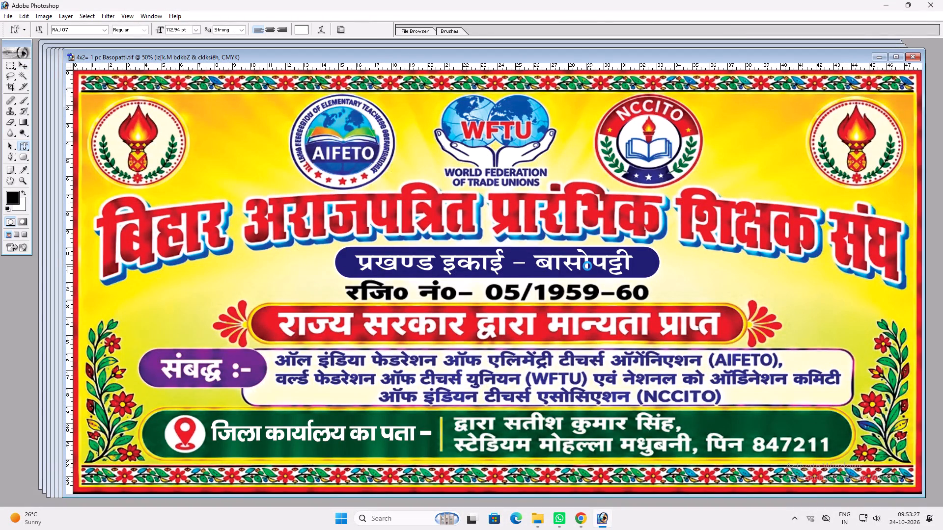
key(ctrl+w)
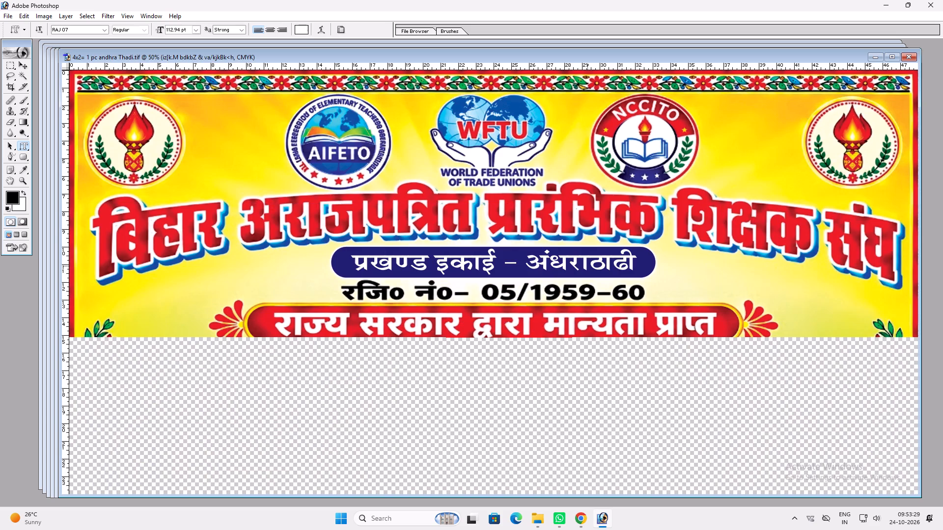
Review the remaining banners, saving andhra Thadi, Rajnagar and khajauli, and close every file through babubarhi.
key(ctrl+s)
key(ctrl+w)
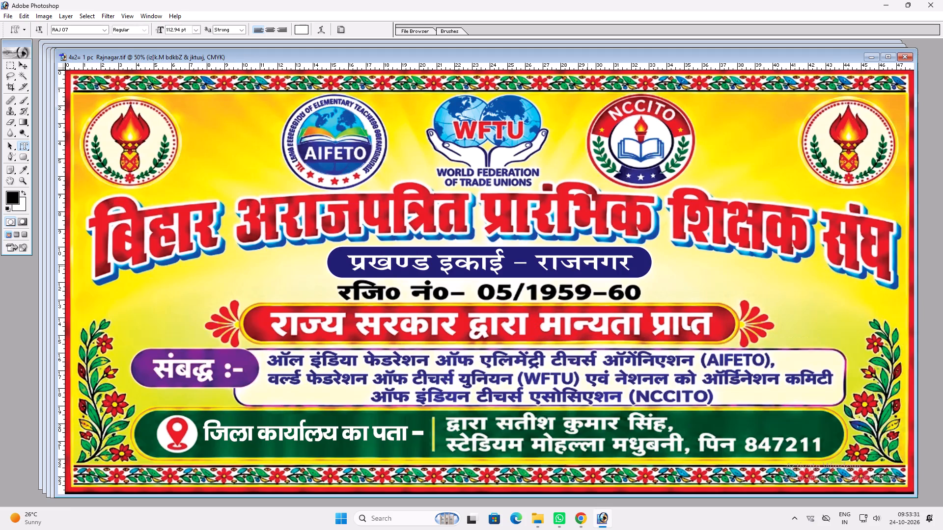
key(ctrl+s)
key(ctrl+w)
key(ctrl+s)
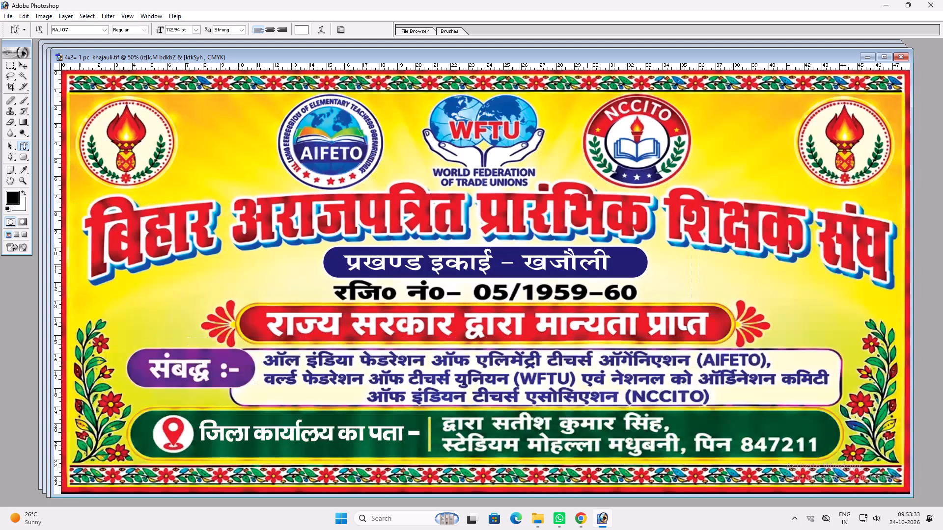
key(ctrl+w)
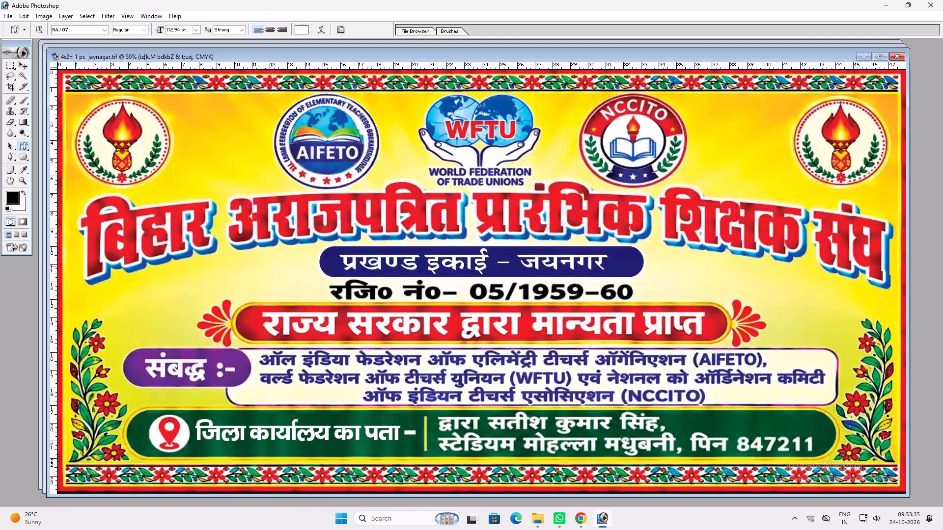
key(ctrl+w)
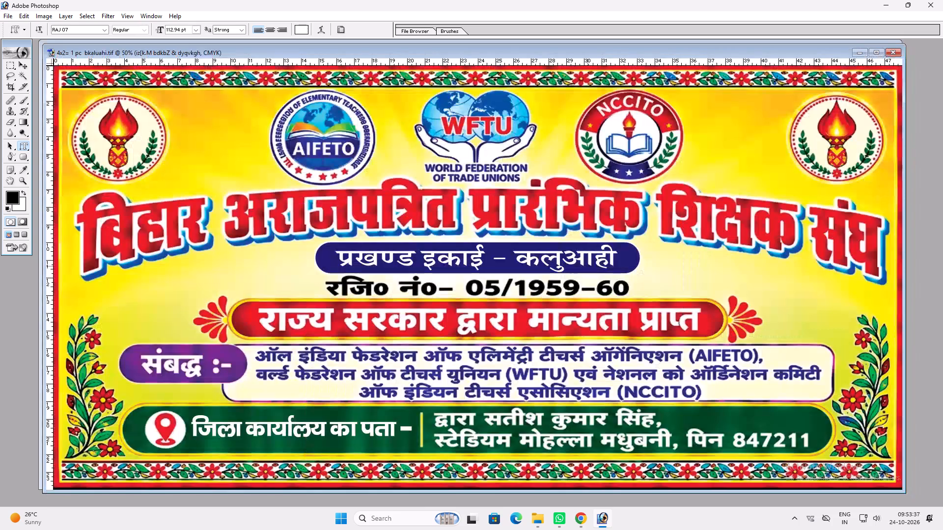
key(ctrl+w)
key(ctrl+w)
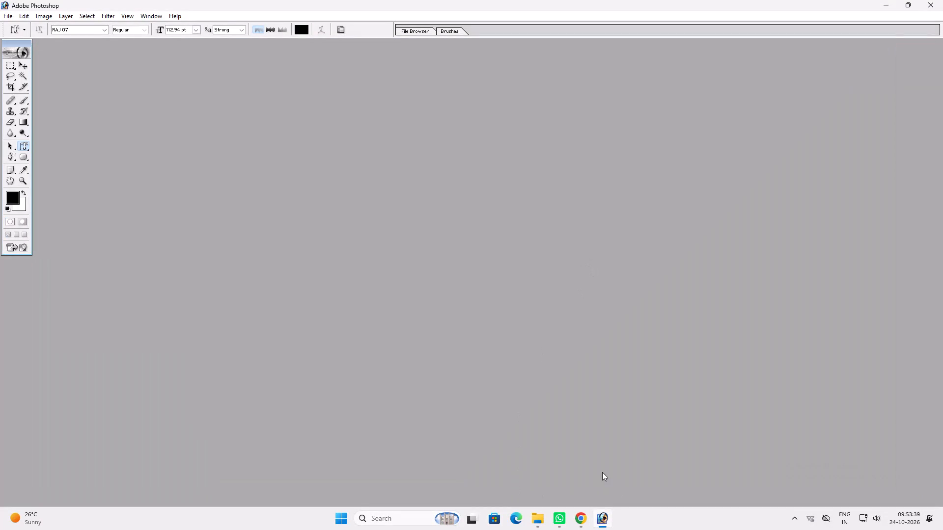
Switch to Chrome and read through the full list of Madhubani blocks from Rahika to Laukahi.
click(584, 523)
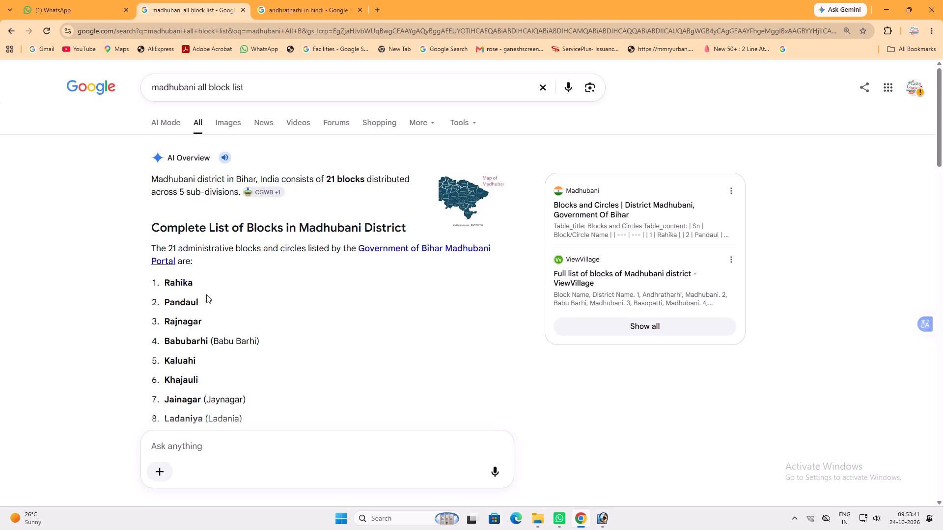
scroll(206, 294, down, 1)
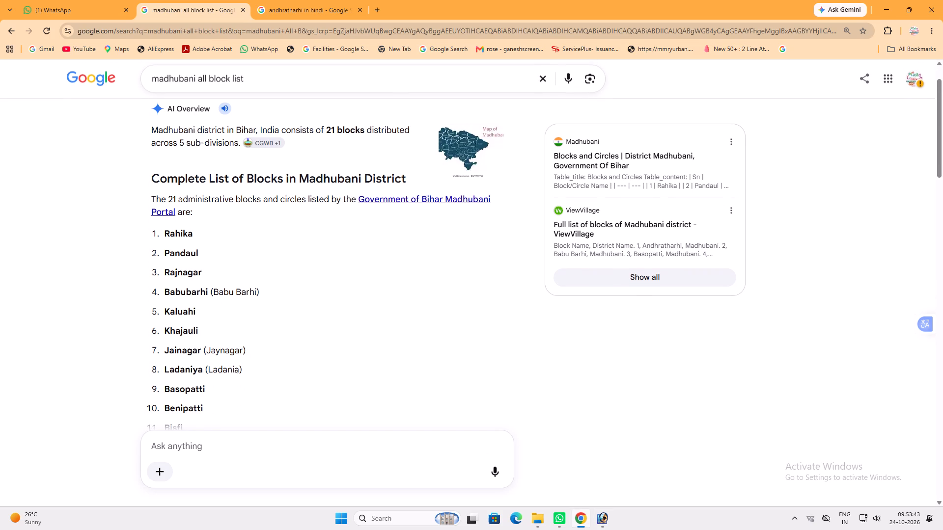
scroll(203, 298, down, 2)
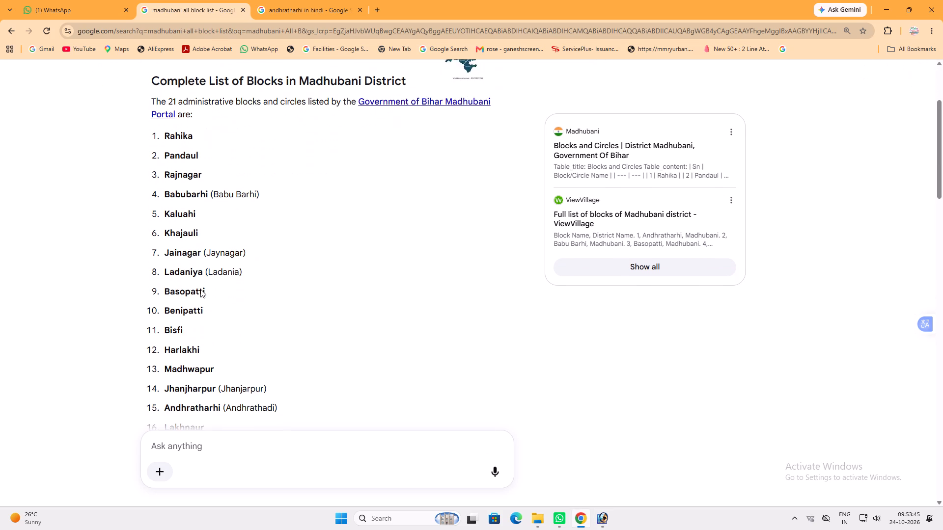
scroll(197, 284, down, 1)
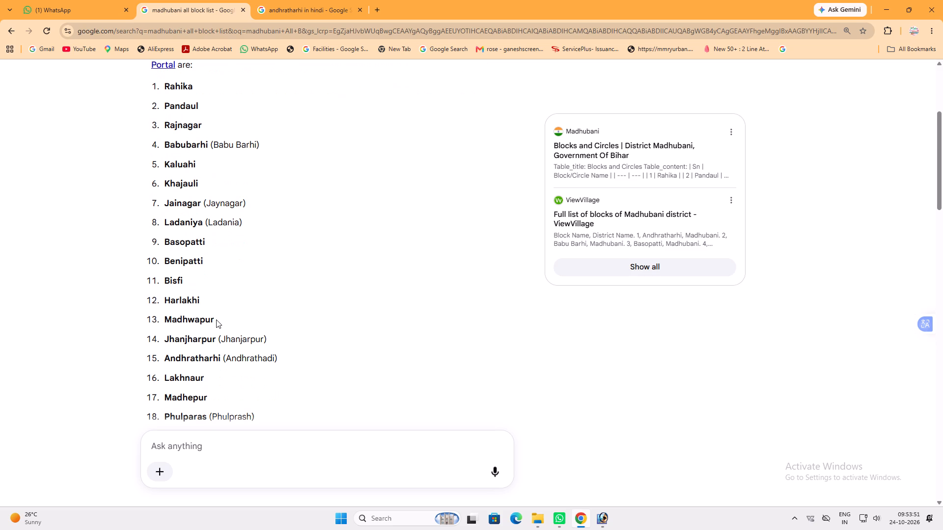
scroll(216, 319, down, 1)
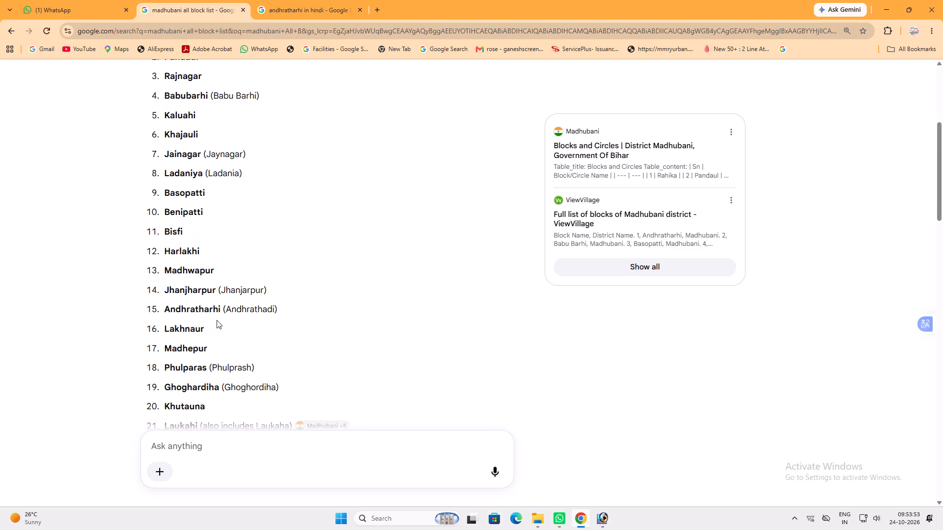
scroll(217, 321, down, 1)
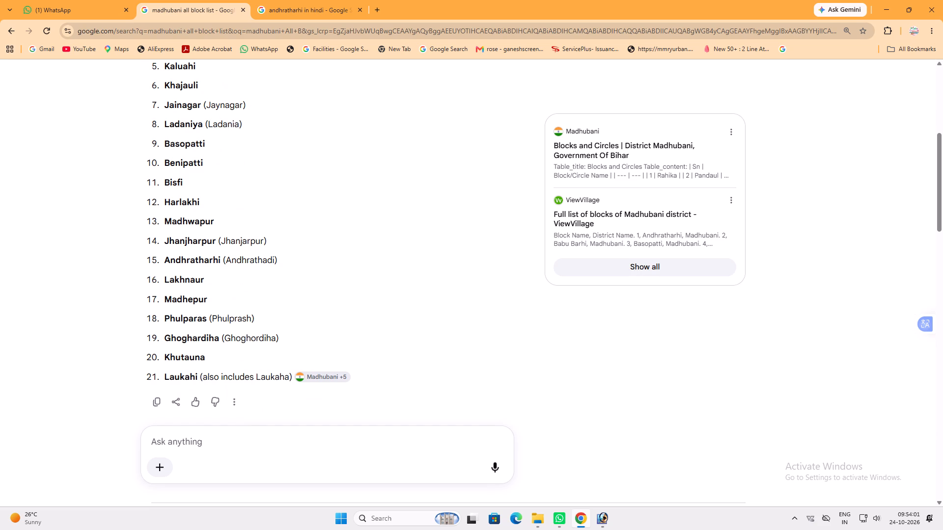
Return to Photoshop and go through every banner file in the 24.10.2026 folder to check which blocks are covered.
click(599, 511)
double_click(452, 200)
click(93, 62)
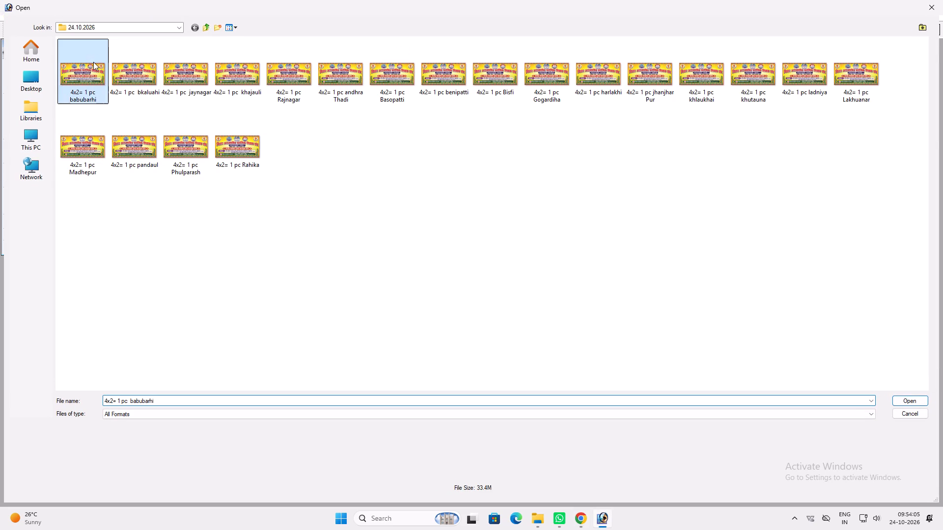
click(134, 67)
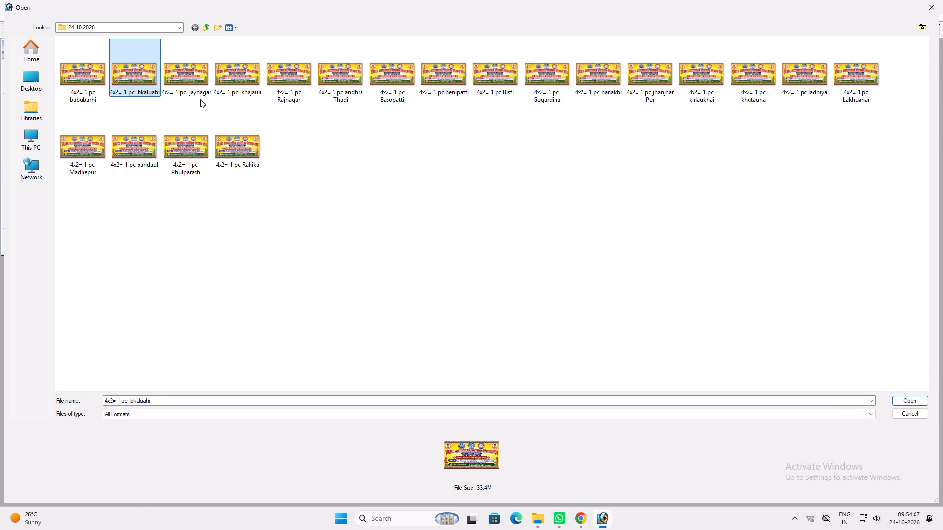
click(200, 83)
click(236, 89)
click(302, 87)
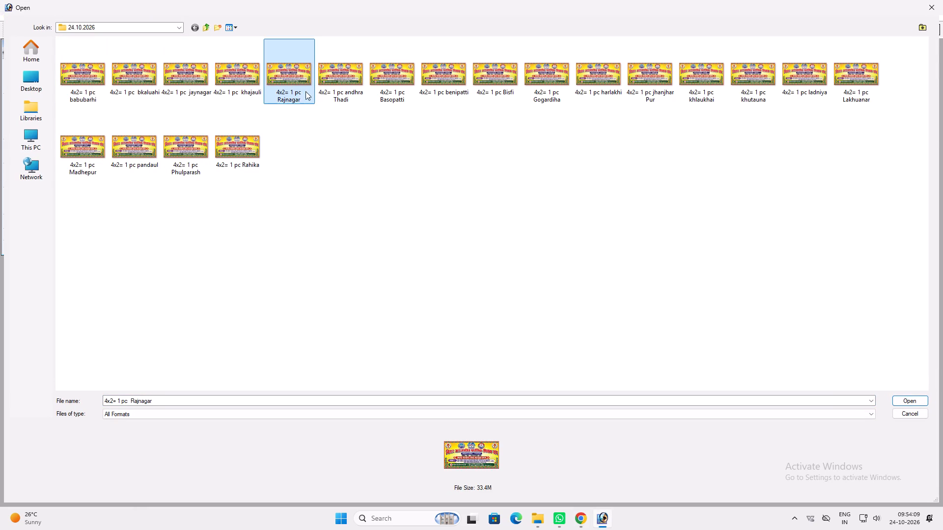
click(338, 78)
click(395, 93)
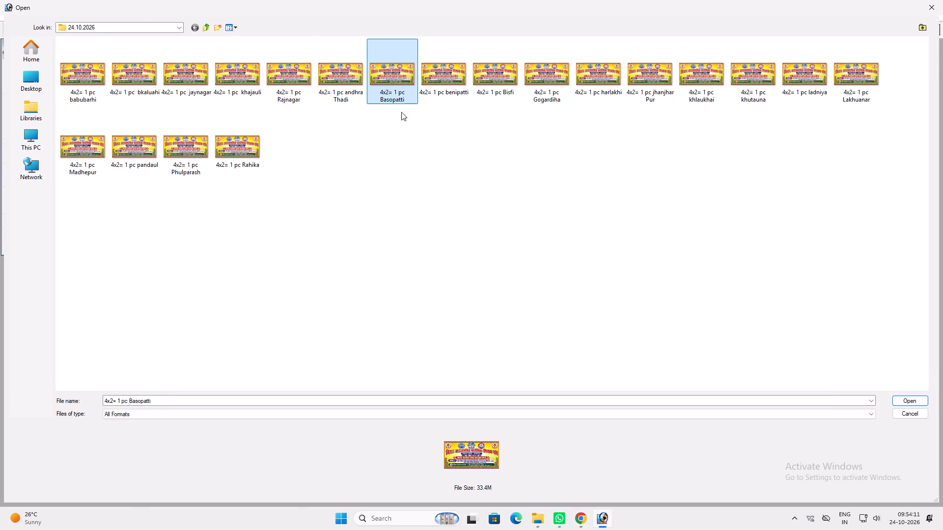
click(453, 98)
click(452, 91)
click(488, 77)
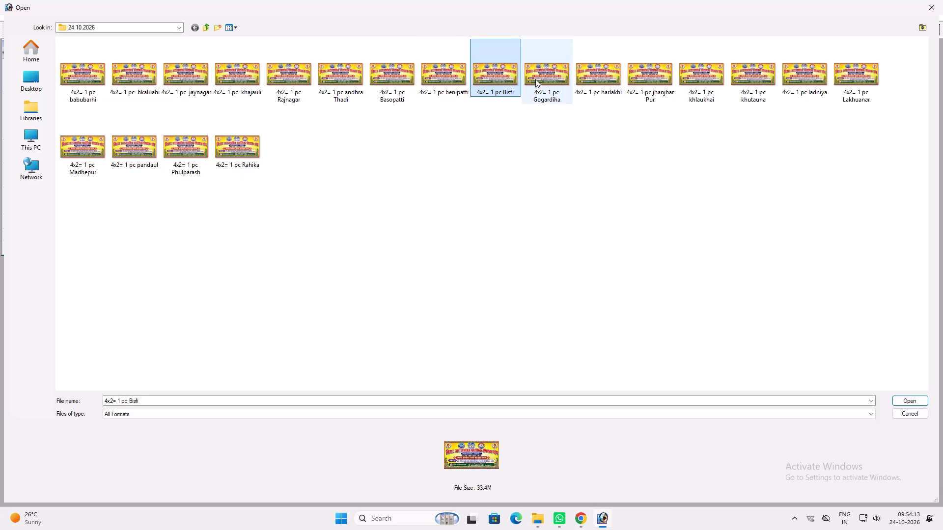
click(535, 79)
click(589, 66)
click(658, 75)
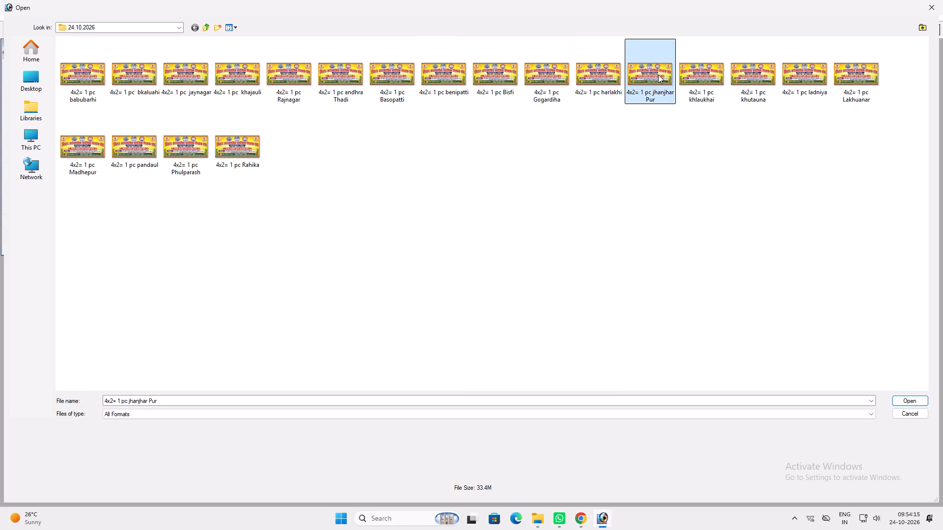
click(702, 79)
click(754, 78)
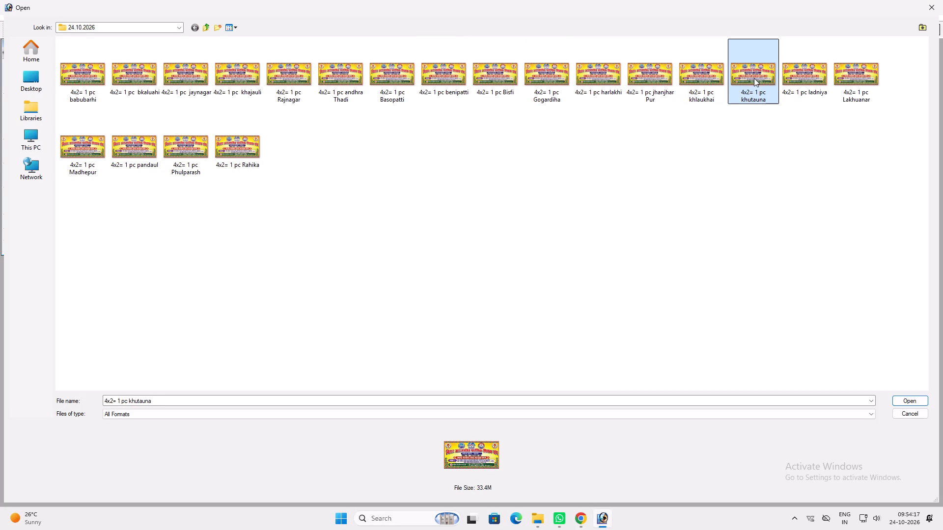
click(804, 73)
click(866, 83)
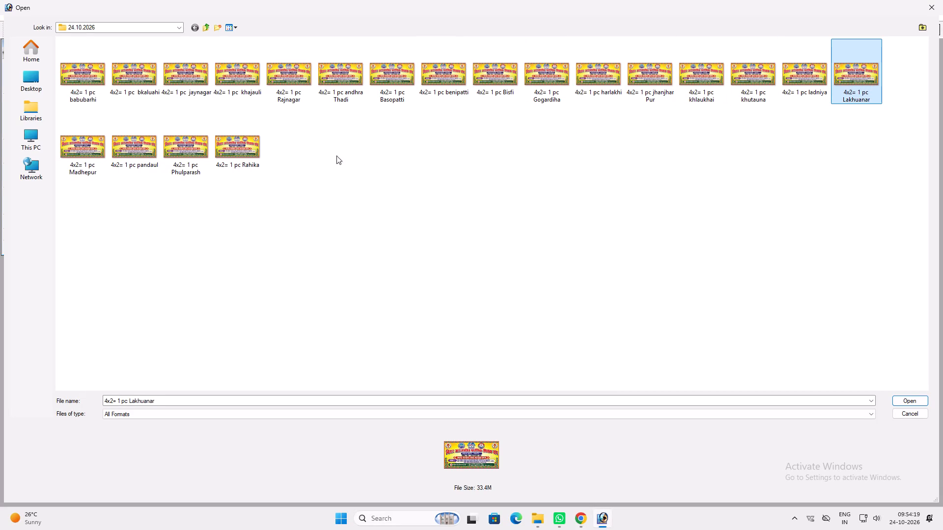
click(264, 149)
click(262, 146)
click(185, 145)
click(147, 137)
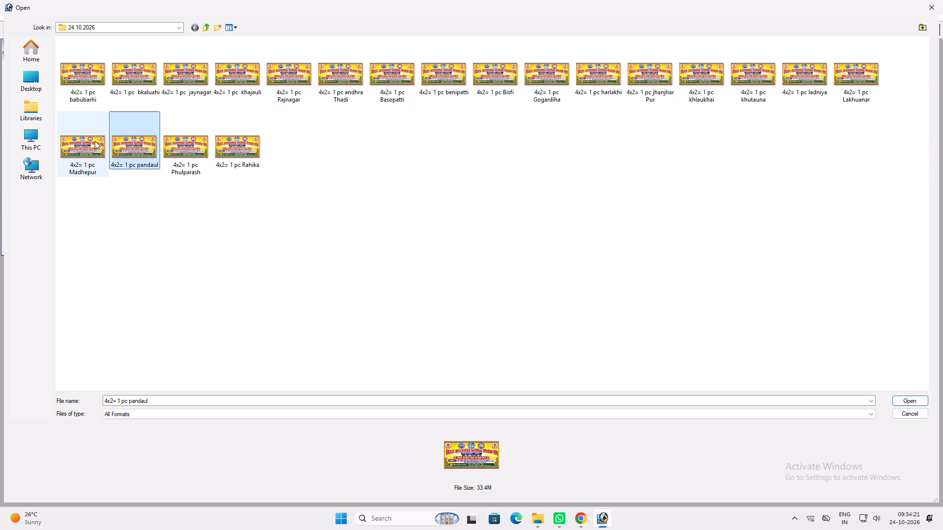
click(96, 142)
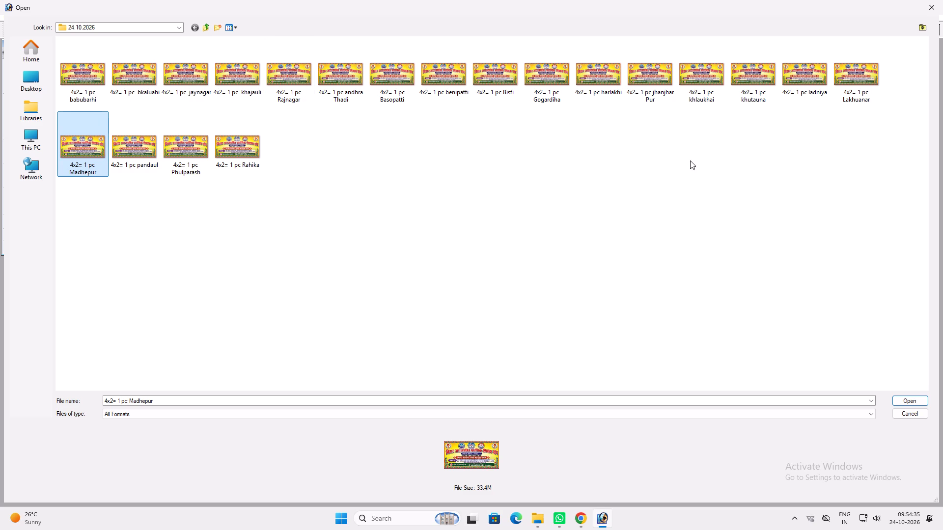
Open the 4x2= 1 pc Madhepur banner and change its block name to मधवापुर.
click(80, 135)
key(Return)
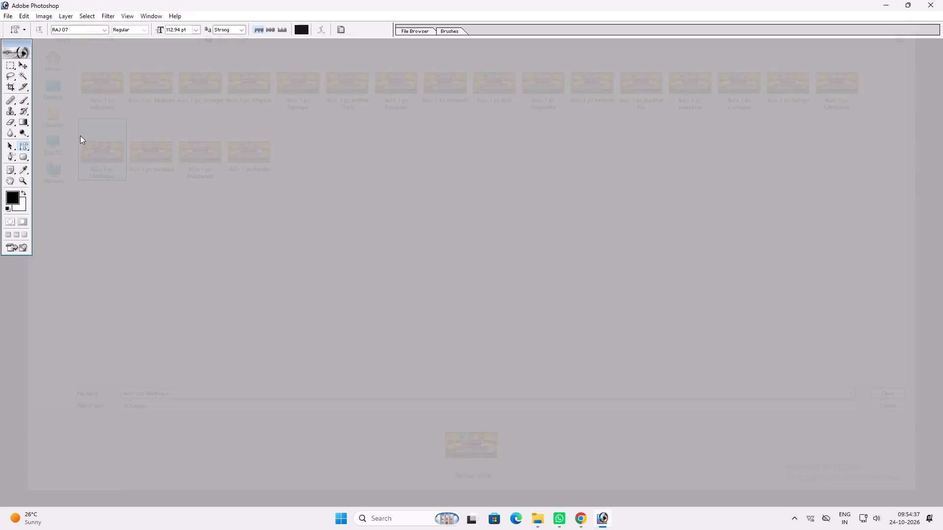
key(t)
drag(513, 259, 563, 261)
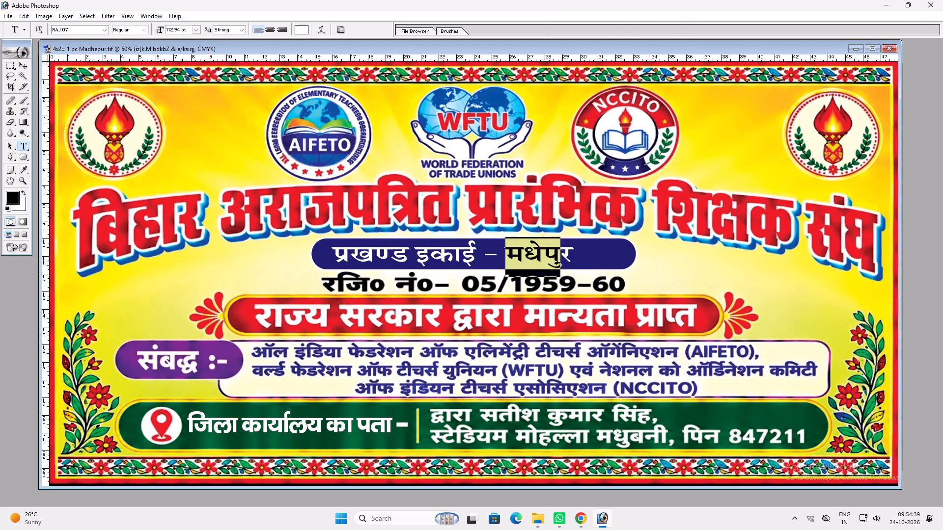
drag(563, 261, 583, 261)
text(e/ko)
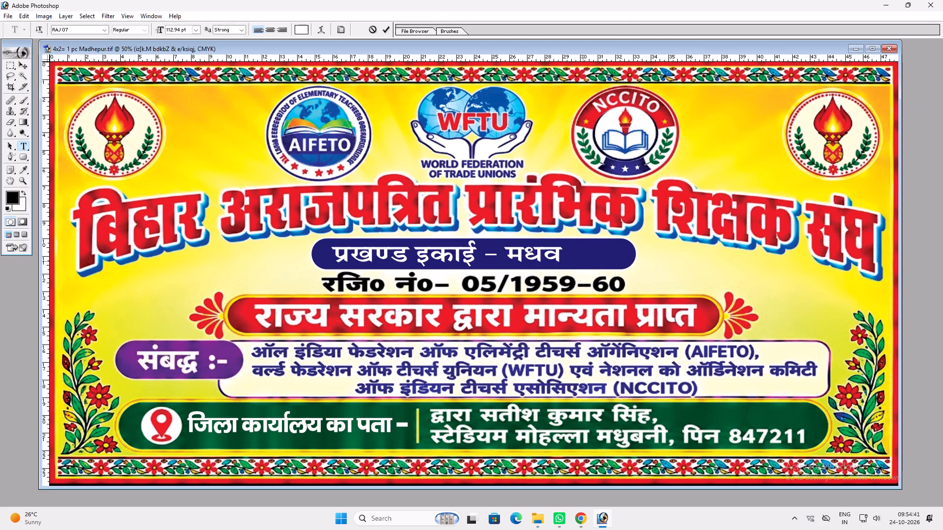
key(BackSpace)
key(k)
key(BackSpace)
text(okiqj)
key(Return)
key(v)
Save the banner as a separate TIFF named 4x2= 1 pc madhwapur in 24.10.2026 and close it.
key(ctrl+shift+s)
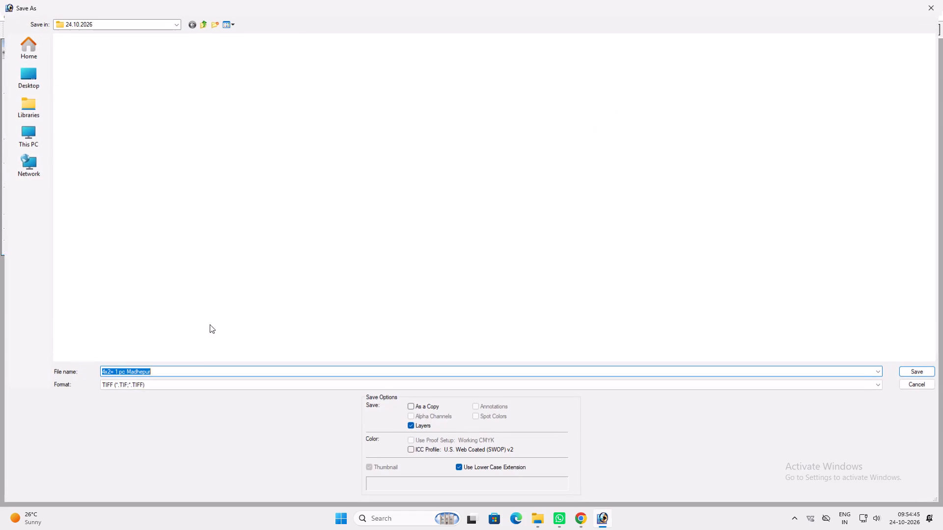
drag(156, 368, 146, 373)
drag(158, 371, 127, 378)
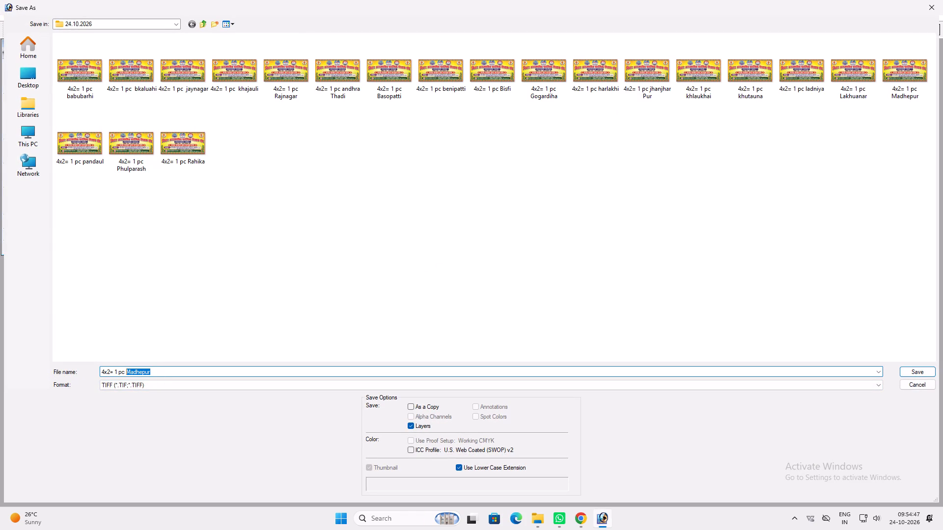
drag(127, 378, 126, 378)
text(madhwapur)
key(Return)
key(Return)
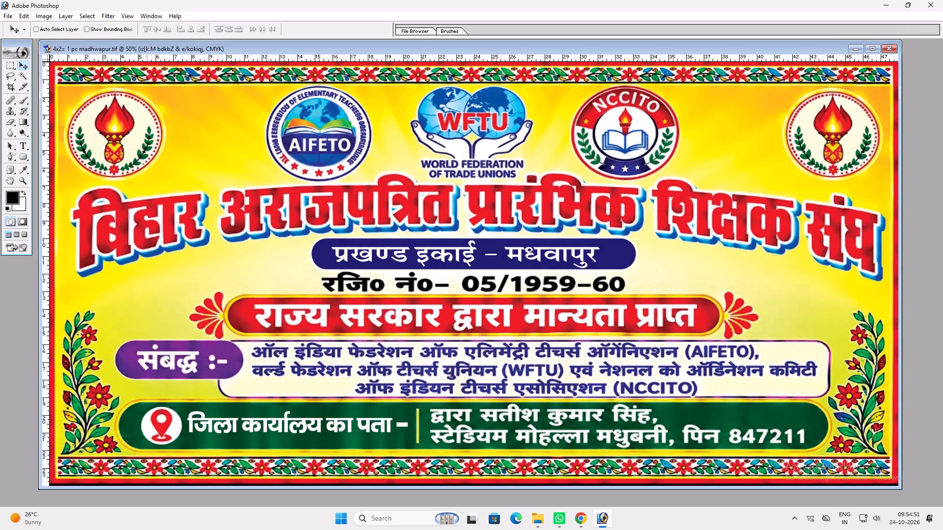
key(ctrl+w)
Open all the banner files in 24.10.2026 together, from babubarhi through Rahika.
ctrl+double_click(279, 337)
click(91, 71)
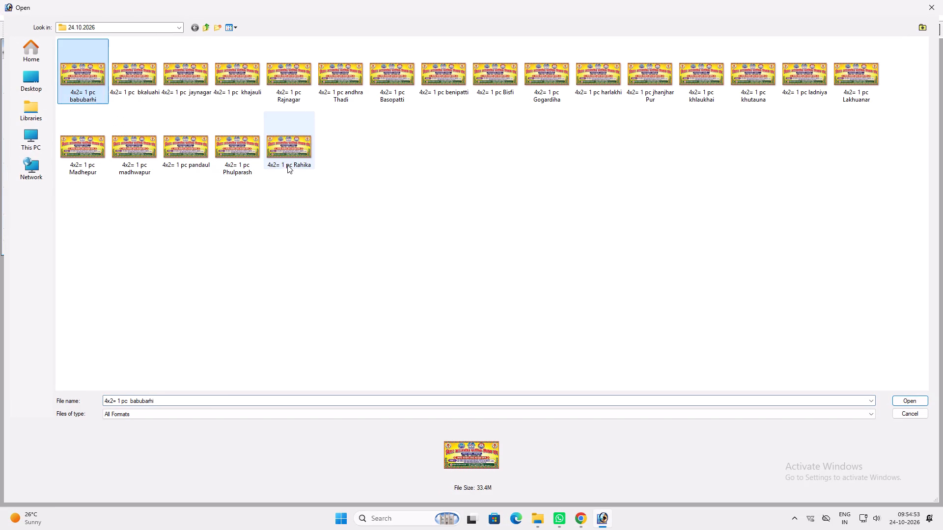
shift+click(287, 156)
key(Return)
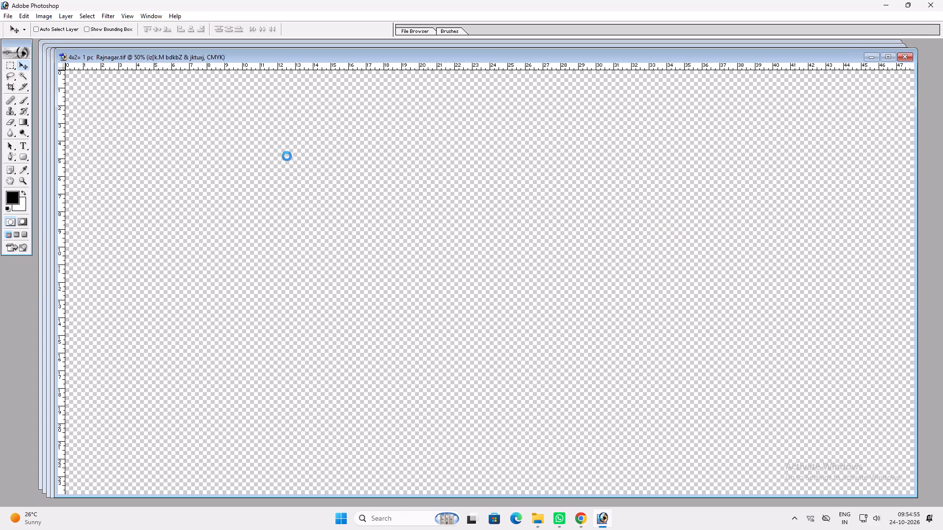
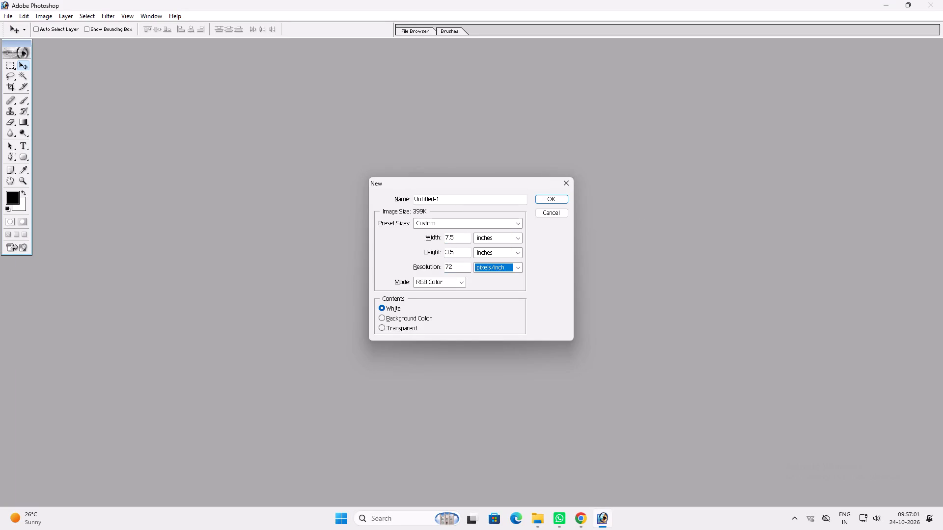
Create a new 7.5 × 3.5 inch CMYK document at 300 pixels/inch and fit it in the maximized window.
key(shift+Tab)
text(300)
key(Tab)
key(Tab)
key(Right)
key(Return)
text(vv)
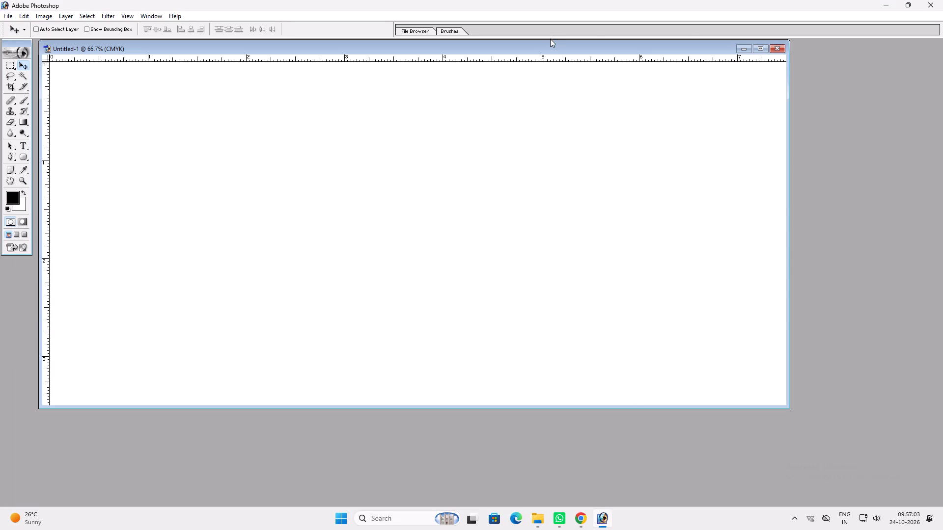
double_click(549, 46)
key(ctrl+0)
key(v)
key(ctrl+0)
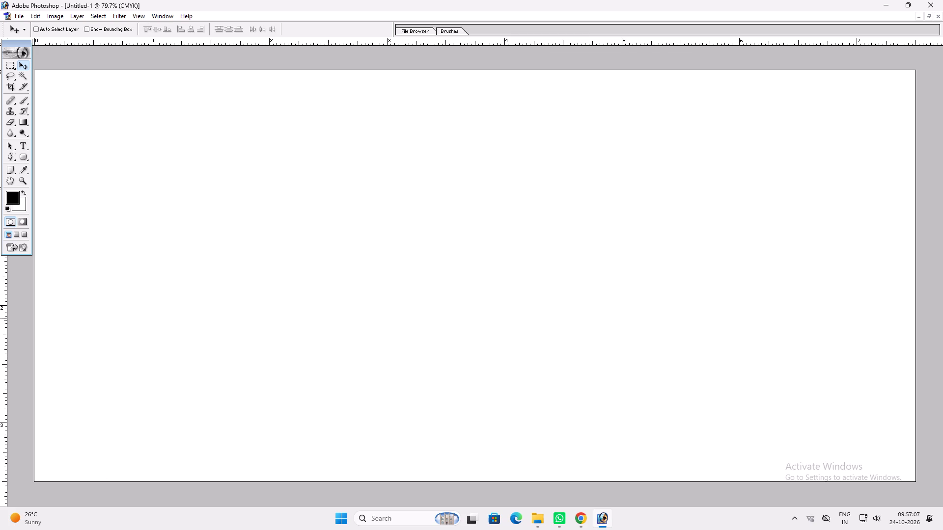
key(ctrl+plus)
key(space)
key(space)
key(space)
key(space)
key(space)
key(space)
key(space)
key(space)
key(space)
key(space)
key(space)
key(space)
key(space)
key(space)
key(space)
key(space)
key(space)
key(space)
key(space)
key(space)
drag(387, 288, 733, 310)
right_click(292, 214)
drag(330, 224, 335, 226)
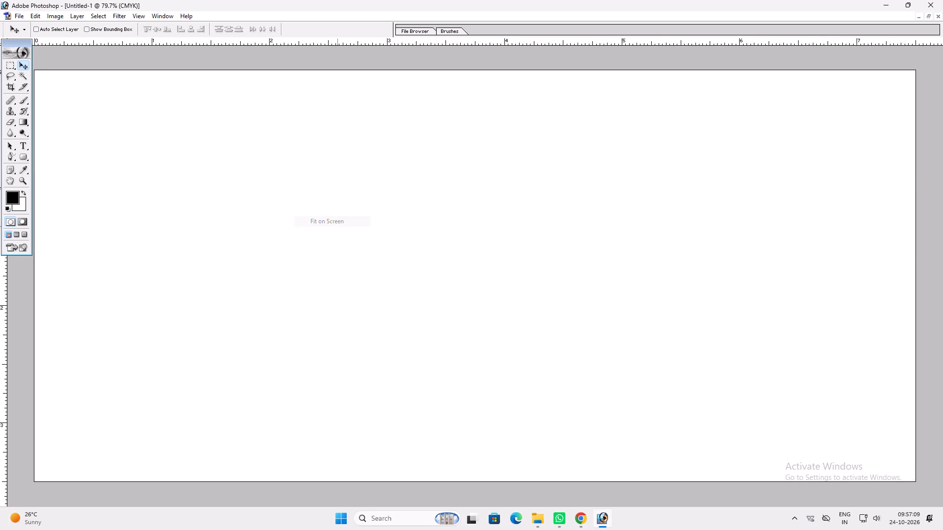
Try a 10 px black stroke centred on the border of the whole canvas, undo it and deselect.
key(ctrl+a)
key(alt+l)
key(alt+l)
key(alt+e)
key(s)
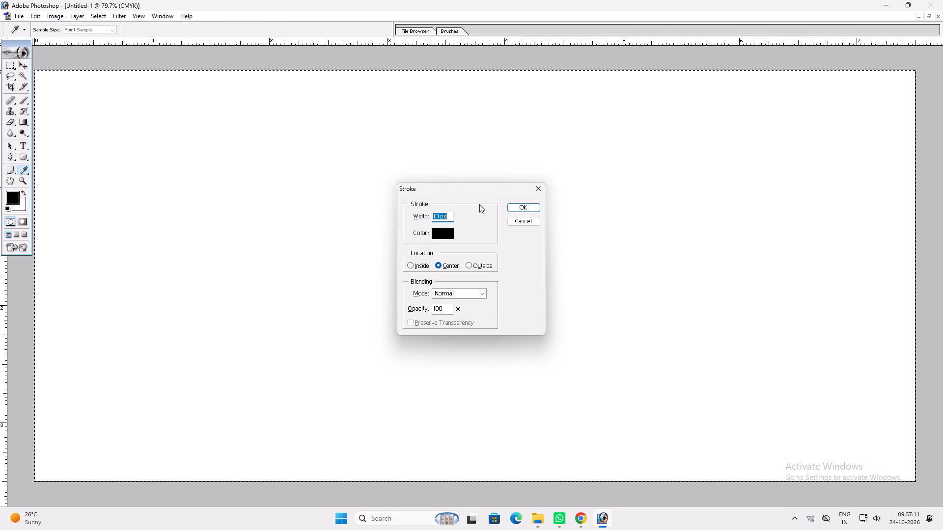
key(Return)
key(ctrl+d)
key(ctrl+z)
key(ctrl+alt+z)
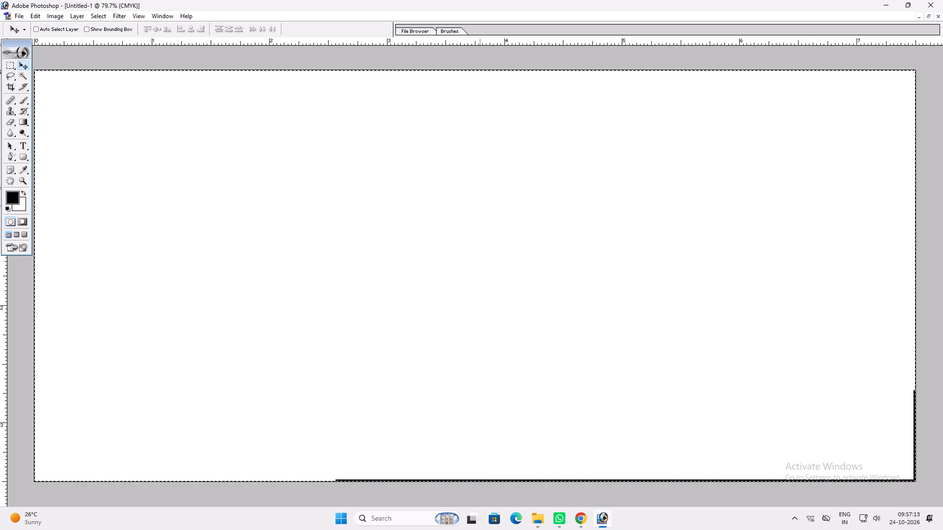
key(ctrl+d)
Place RAJ 07 placeholder text near the canvas's upper-left corner and scale it down to about 13.75 pt.
key(space)
text(ttttt)
click(105, 109)
key(f)
key(f)
key(f)
key(ctrl+a)
drag(377, 144, 402, 259)
key(Return)
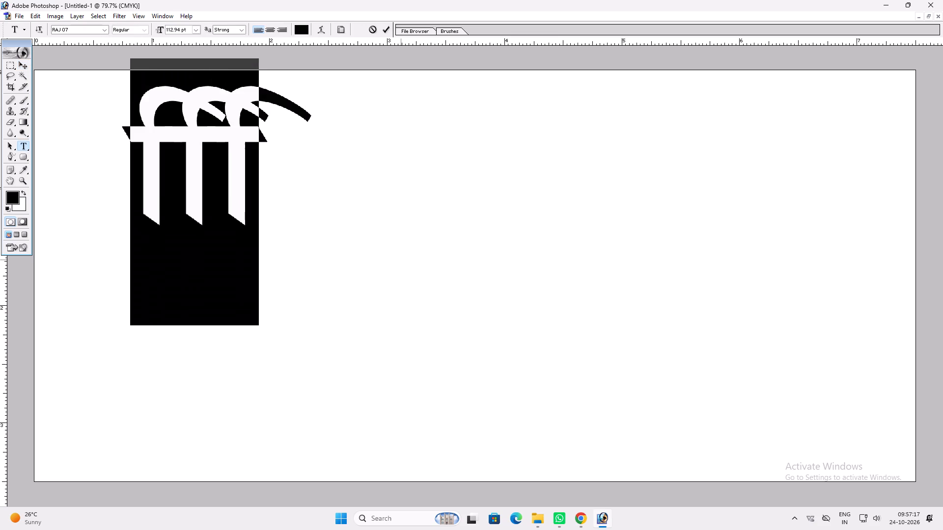
key(ctrl+t)
shift+drag(313, 226, 140, 119)
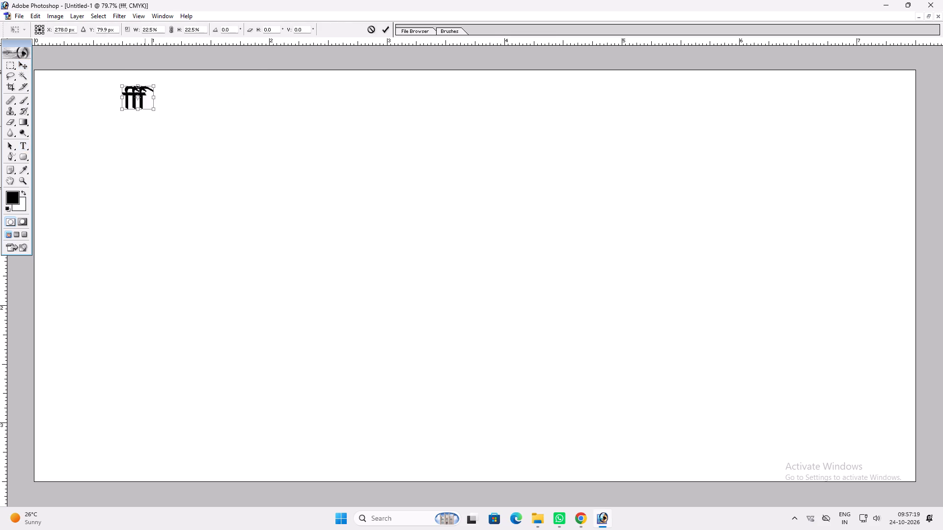
shift+drag(140, 119, 140, 114)
key(shift+Return)
key(v)
Set the placeholder text's baseline shift to 0 pt.
key(t)
click(134, 101)
key(ctrl+a)
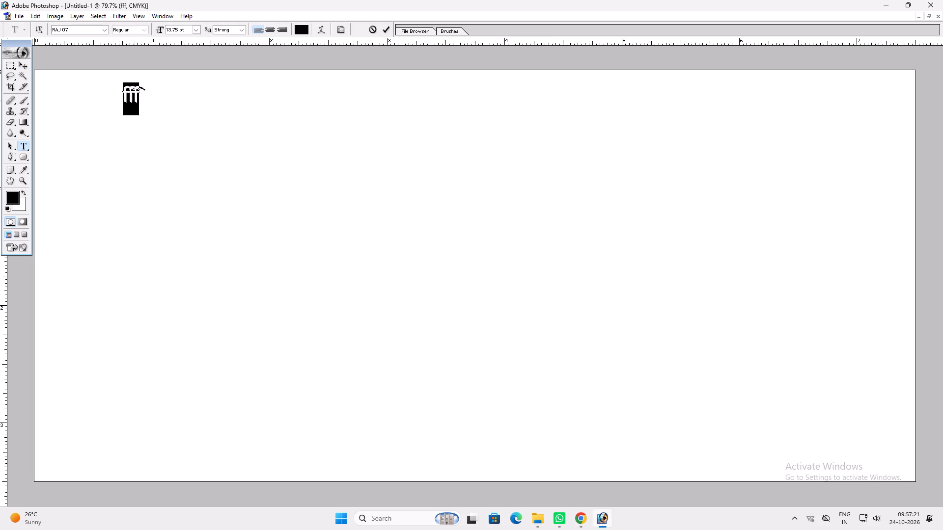
key(ctrl+a)
key(ctrl+t)
click(746, 110)
key(0)
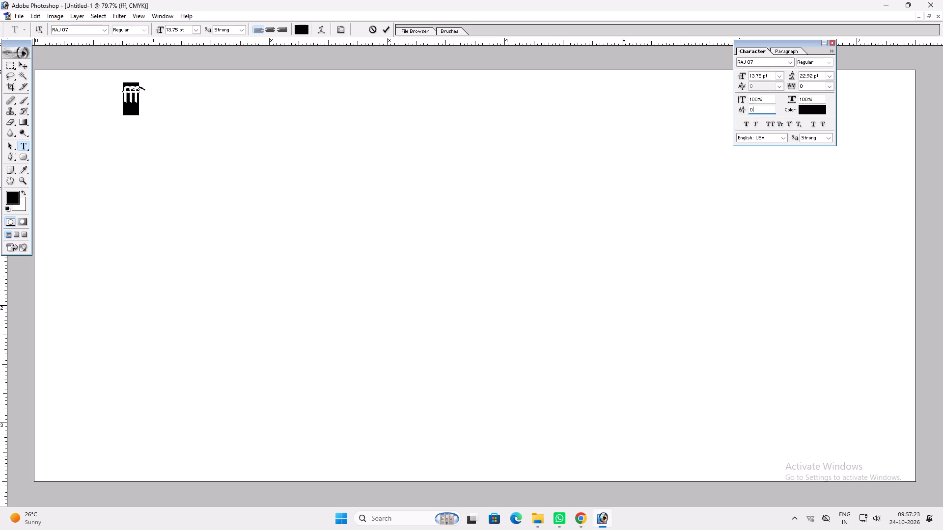
Replace the placeholder text with रजिस्टर्ड म०.
click(135, 92)
key(ctrl+a)
text(jf)
key(t)
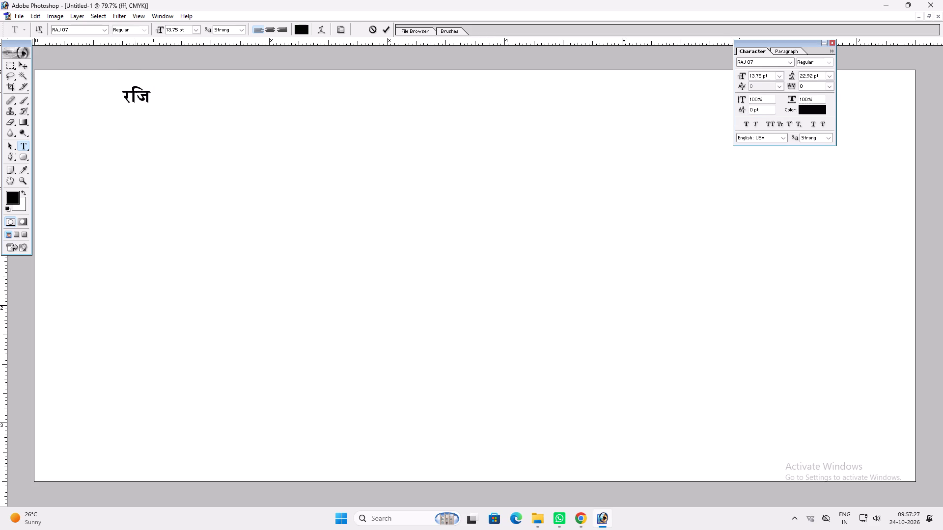
text(LV)
text(MZ)
key(space)
text(e)
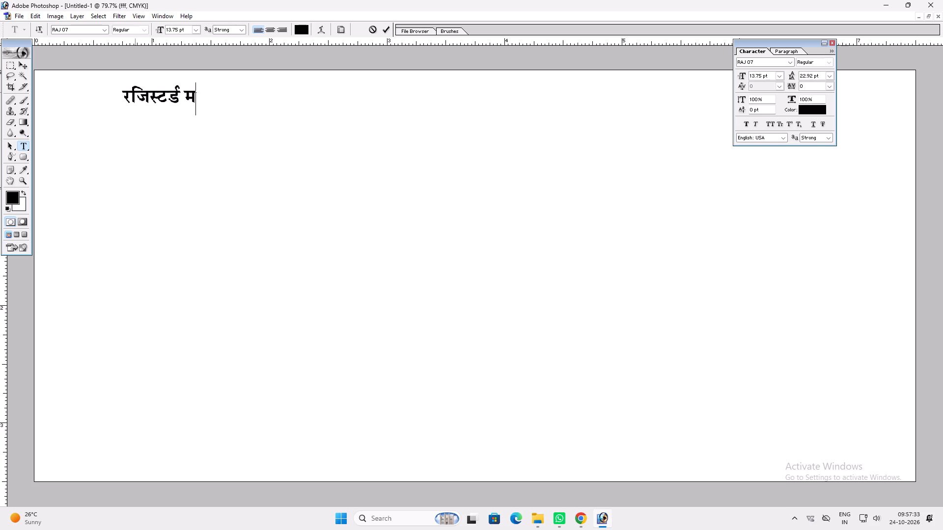
key(alt+0)
key(alt+1)
key(alt+4)
key(alt+0)
key(Return)
Scale the रजिस्टर्ड म० text down to about 8.68 pt and move it into the canvas's upper-left corner.
key(v)
key(ctrl+t)
shift+drag(202, 102, 167, 90)
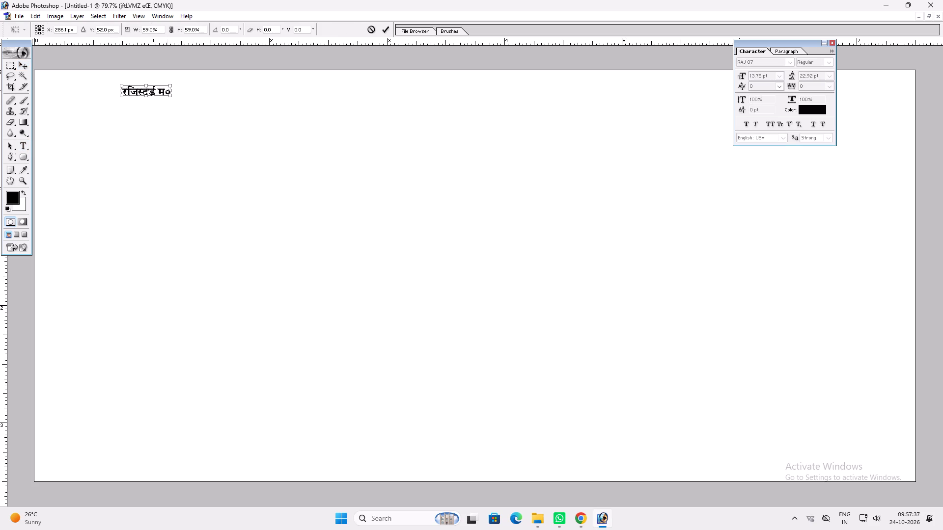
shift+drag(167, 90, 167, 91)
key(shift+Return)
drag(160, 94, 84, 84)
key(ctrl+t)
shift+click(82, 84)
key(Return)
Correct म० to स० and complete the line so it reads रजिस्टर्ड स० – 5/1959-60.
key(ctrl+plus)
key(space)
key(space)
key(space)
key(space)
key(space)
key(space)
key(space)
key(space)
key(space)
key(space)
key(space)
drag(80, 85, 311, 217)
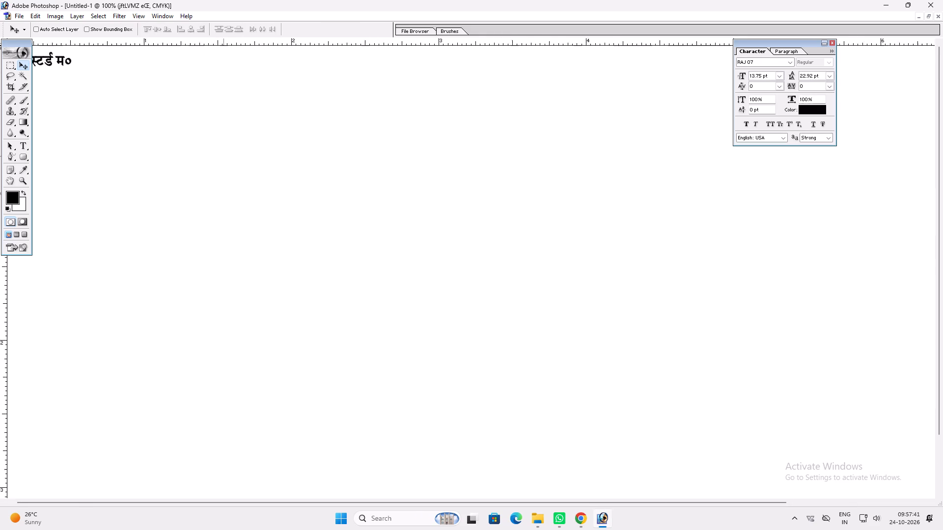
drag(311, 217, 507, 286)
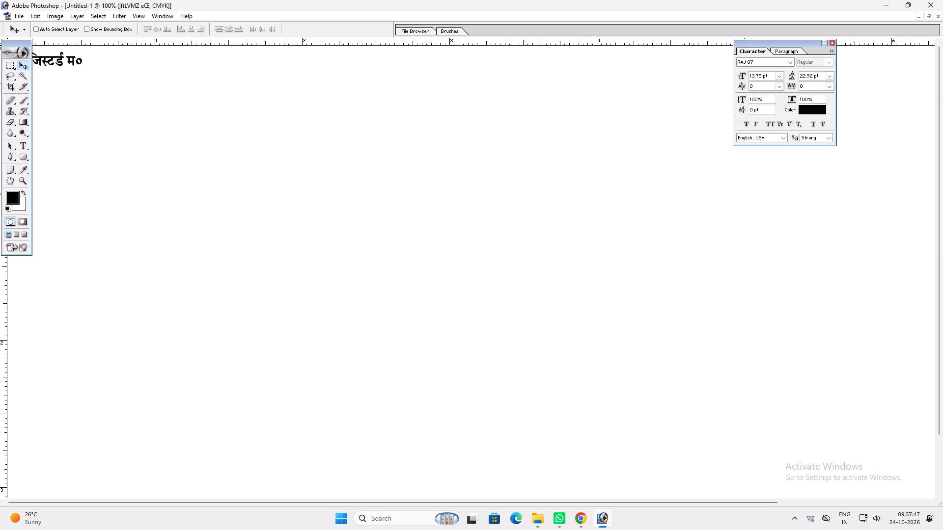
key(t)
click(72, 64)
key(l)
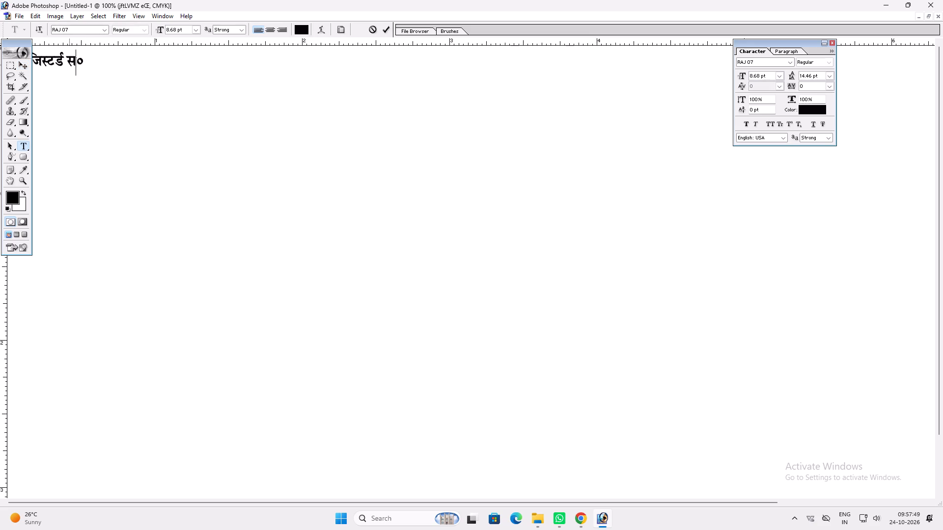
click(83, 60)
key(space)
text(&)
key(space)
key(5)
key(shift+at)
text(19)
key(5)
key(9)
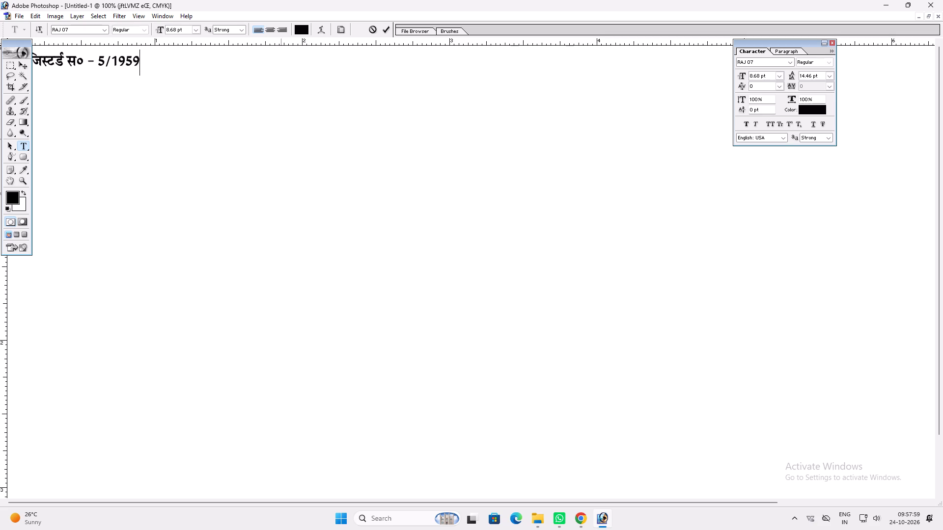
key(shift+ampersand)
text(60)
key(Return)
Scale the registration line to about 8.05 pt, shift it slightly inward from the canvas's left edge, and dismiss the character settings.
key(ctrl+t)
alt+shift+drag(162, 68, 157, 66)
shift+click(137, 65)
key(Return)
key(v)
shift+drag(123, 62, 128, 62)
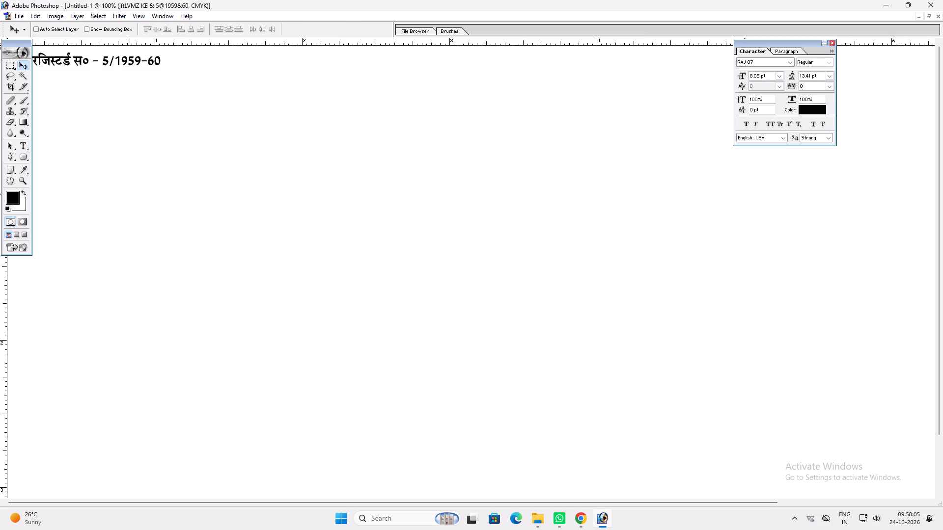
shift+drag(128, 62, 129, 62)
key(shift+space)
right_click(120, 64)
drag(135, 71, 140, 72)
key(v)
drag(156, 80, 147, 79)
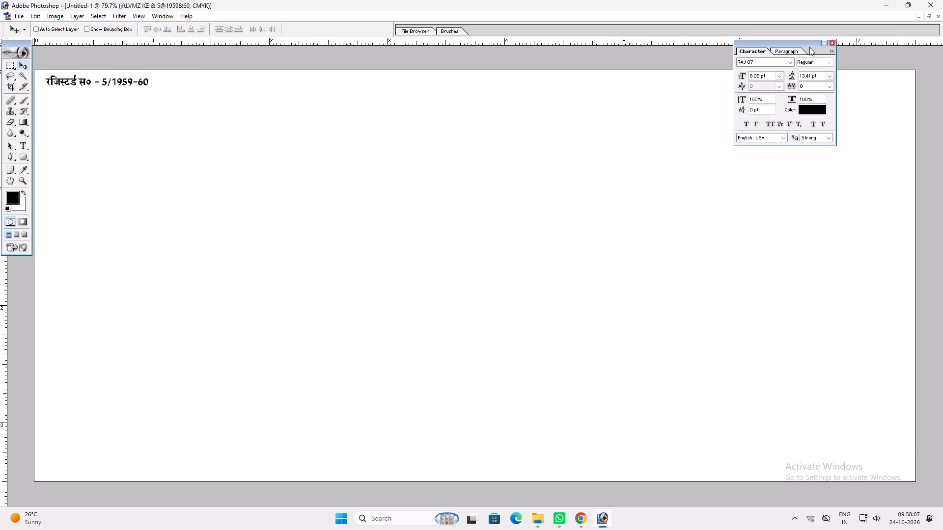
click(830, 43)
Duplicate the registration line into the canvas's upper-right corner, level with the original.
key(v)
alt+shift+drag(120, 94, 865, 103)
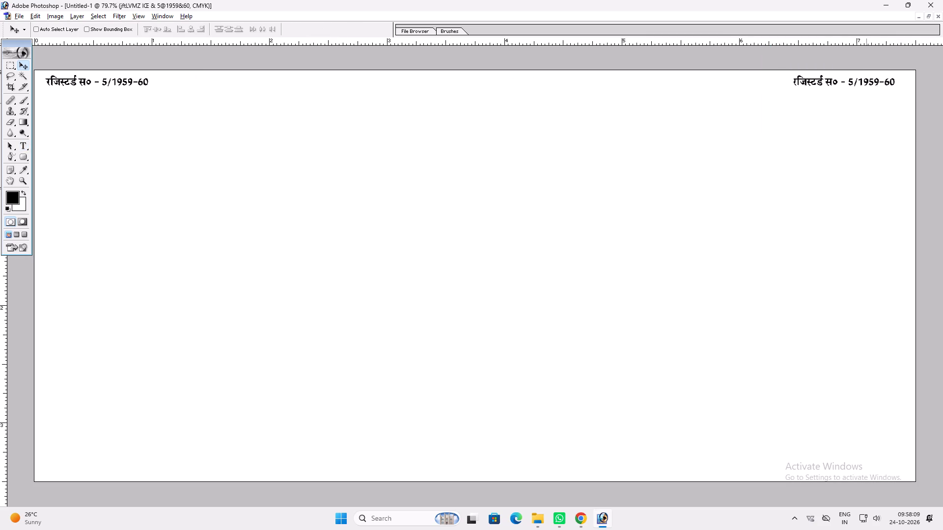
alt+shift+drag(865, 103, 857, 103)
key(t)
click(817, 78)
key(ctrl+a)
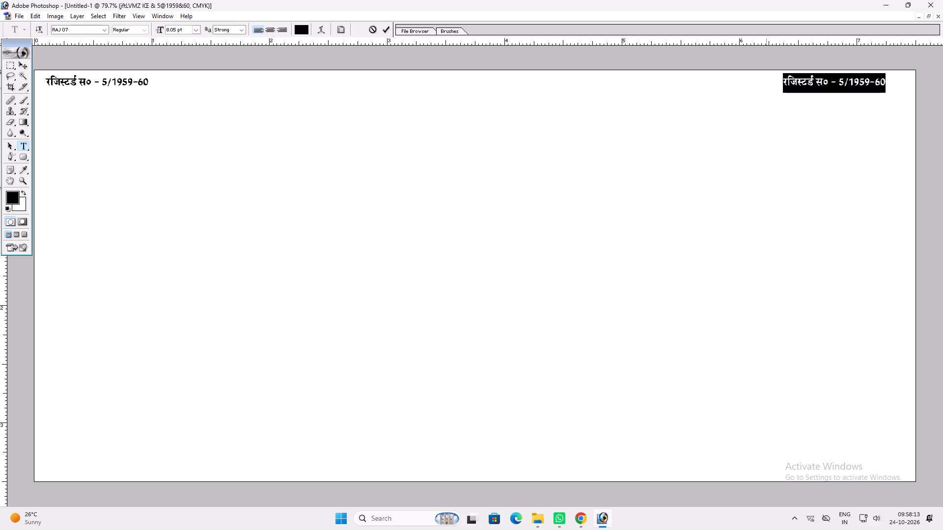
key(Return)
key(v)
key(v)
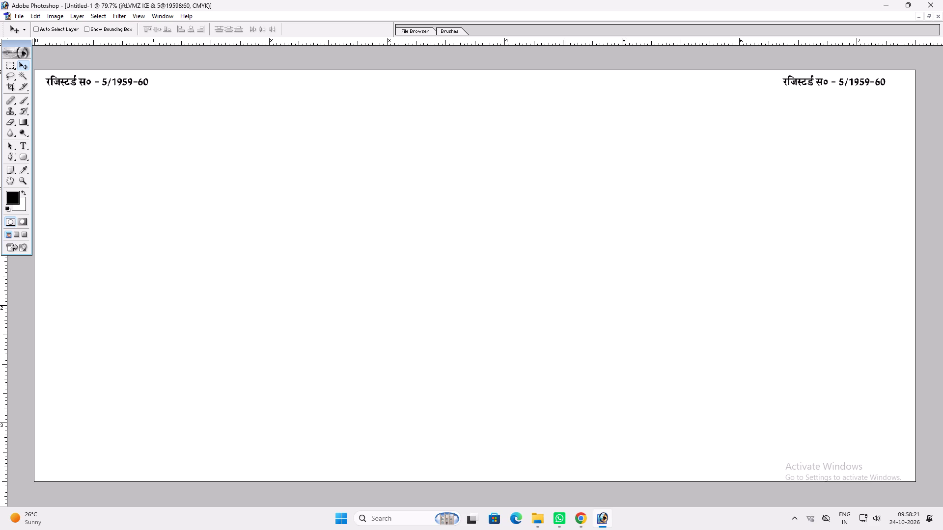
Add a vertical guide at 3.5 inches.
key(alt+v)
key(alt+e)
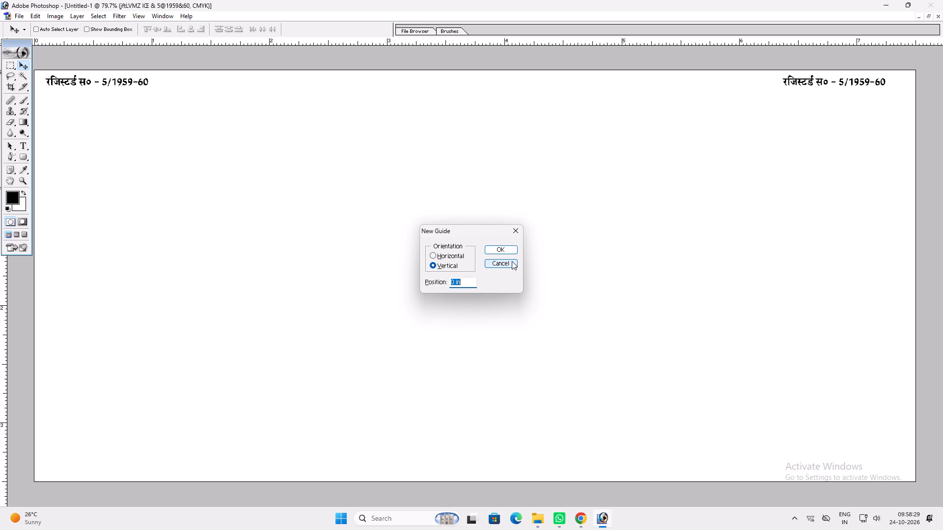
text(3.5)
key(Return)
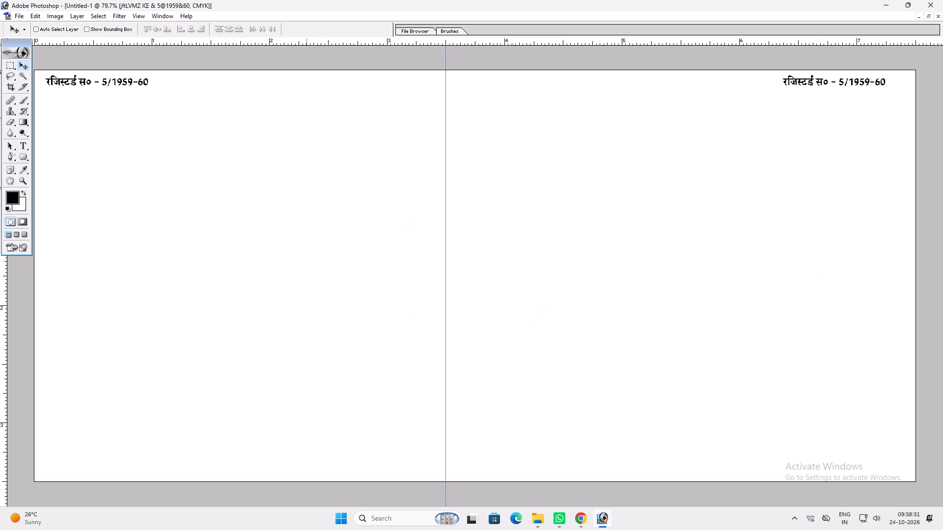
Move the upper-left registration line along the top so that its left end starts at the vertical guide.
key(v)
ctrl+click(84, 82)
drag(84, 82, 456, 80)
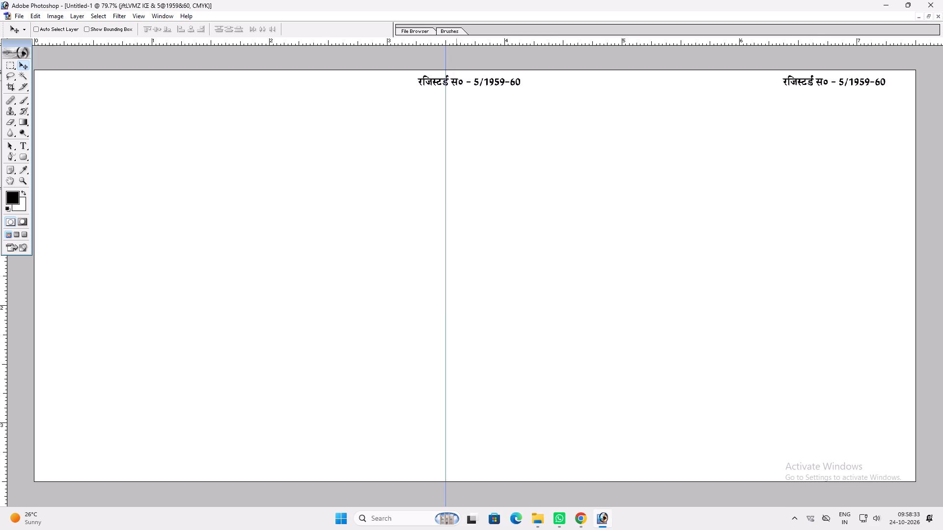
drag(456, 80, 485, 78)
key(v)
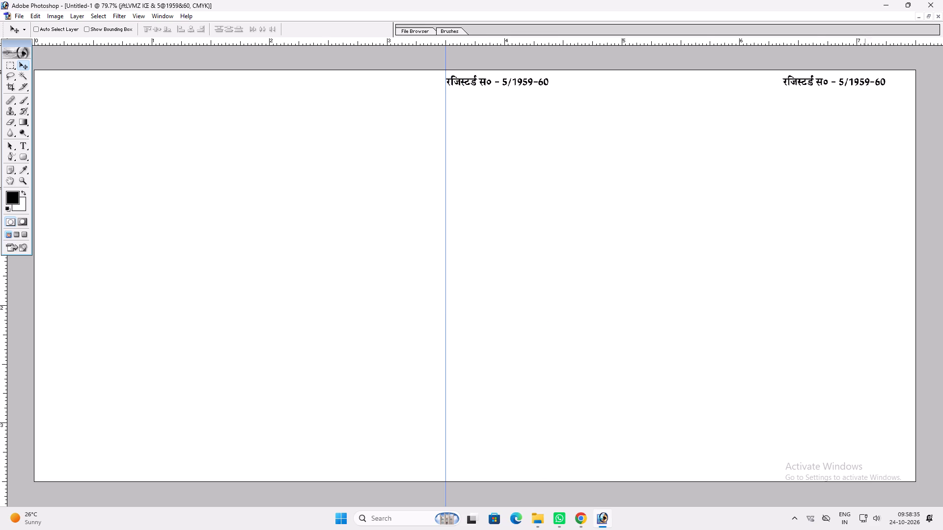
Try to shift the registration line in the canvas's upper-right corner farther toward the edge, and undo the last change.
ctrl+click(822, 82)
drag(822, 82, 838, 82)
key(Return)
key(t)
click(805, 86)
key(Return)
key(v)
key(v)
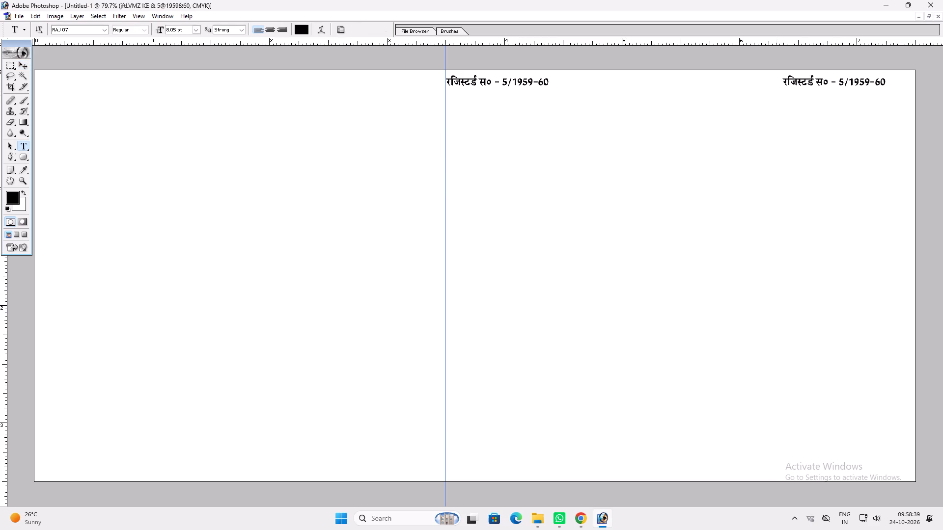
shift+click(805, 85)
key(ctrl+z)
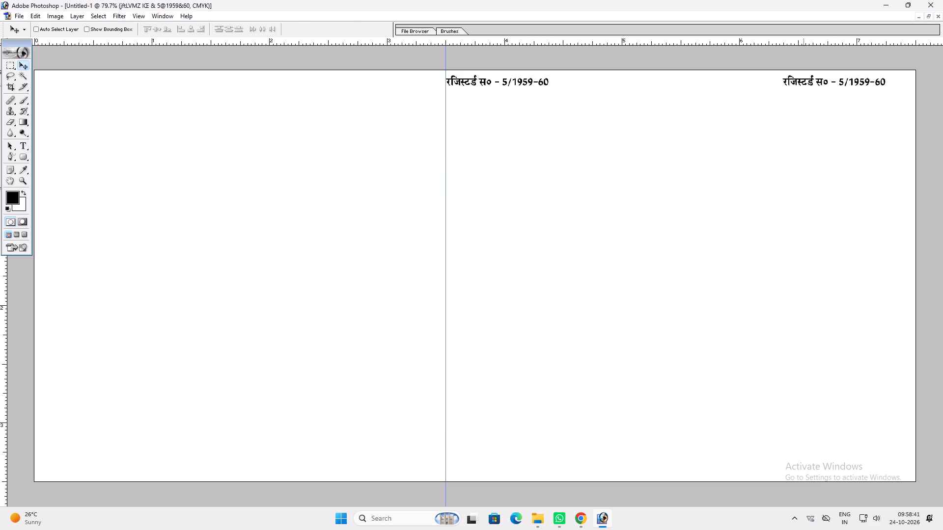
Shift the registration line beside the vertical guide slightly away from it, leaving a small gap after the guide.
click(802, 84)
key(t)
click(482, 89)
key(Return)
text(vvv)
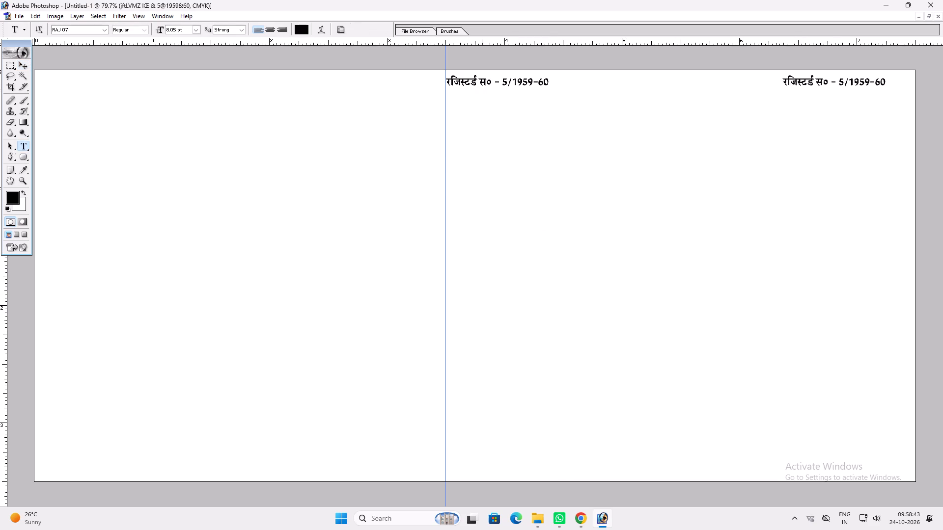
shift+drag(484, 88, 489, 88)
Replace the text of the registration line in the canvas's upper-right corner with राज्य सरकार से मान्यता प्राप्त.
key(t)
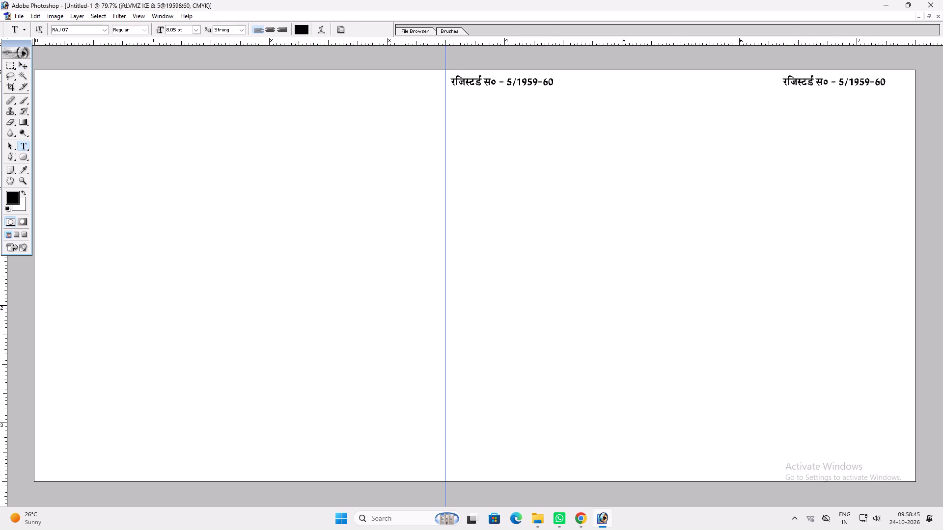
click(847, 81)
key(ctrl+a)
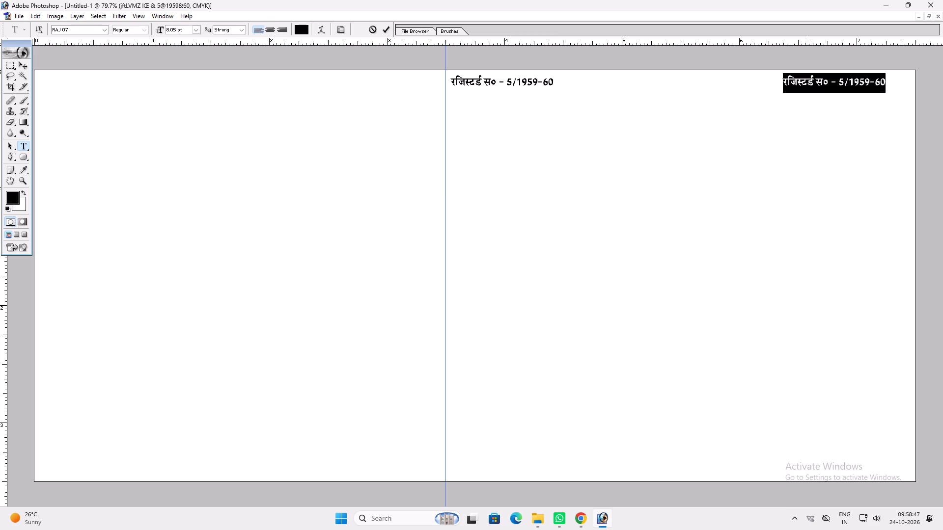
text(jkT; ljfkj)
key(BackSpace)
key(BackSpace)
key(BackSpace)
text(dkj)
key(space)
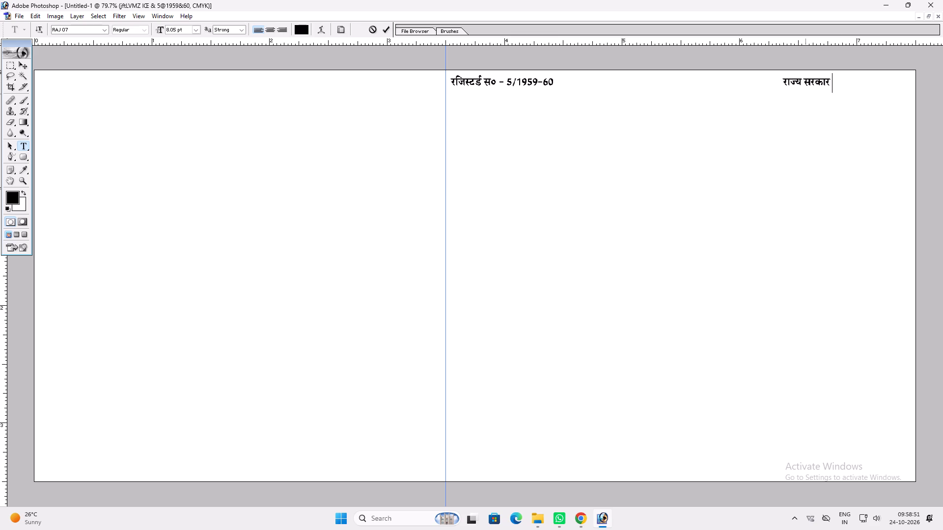
text(l s)
key(BackSpace)
key(BackSpace)
text(s ekU;rk)
key(space)
text(izkIr)
key(Return)
Shift the राज्य सरकार से मान्यता प्राप्त line closer to the canvas's right edge, keeping it level with the registration line.
text(vvvv)
shift+drag(803, 85, 808, 83)
key(ctrl+z)
shift+drag(806, 84, 817, 84)
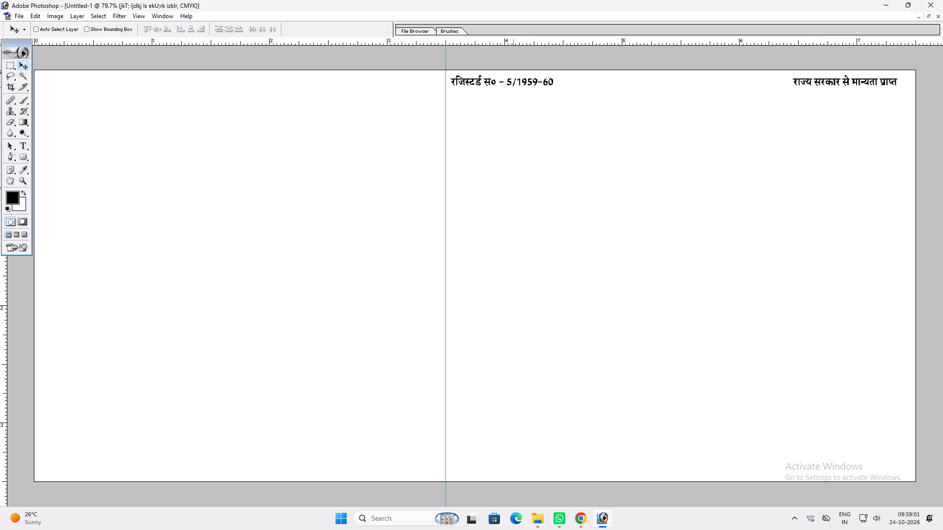
Nudge the registration line slightly farther from the guide and duplicate it directly below itself.
ctrl+double_click(508, 81)
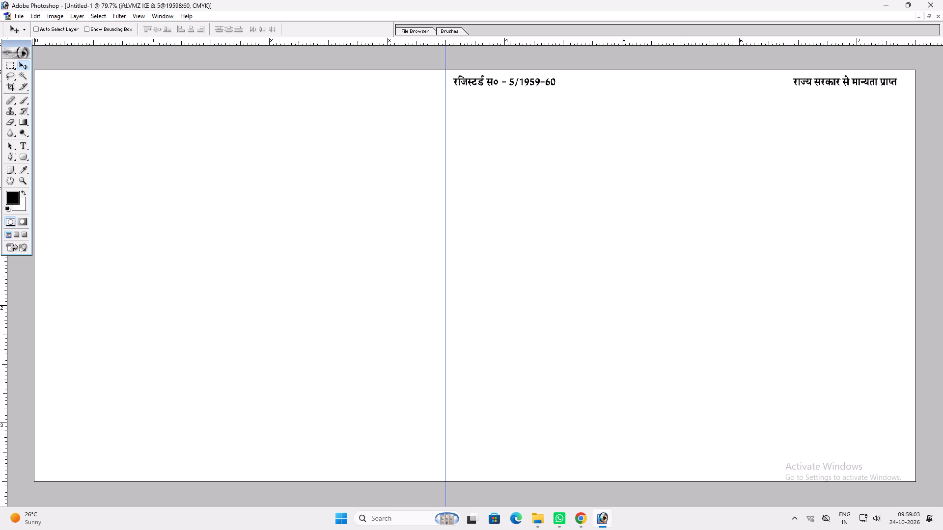
alt+shift+drag(510, 81, 507, 98)
Replace the text of the duplicated registration line with बिहार अराजपत्रित.
key(t)
click(507, 99)
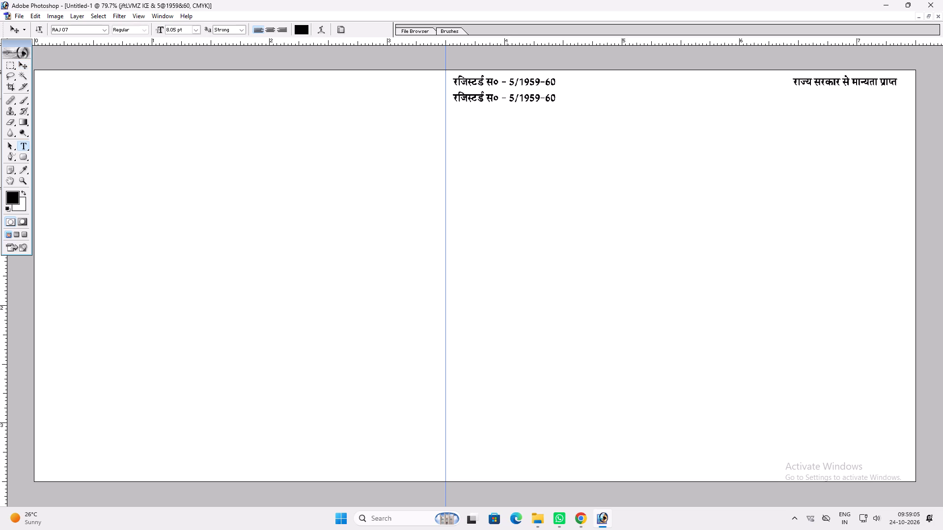
key(ctrl+a)
text(fcgkj)
key(space)
text(vkk)
key(BackSpace)
key(BackSpace)
text(jk)
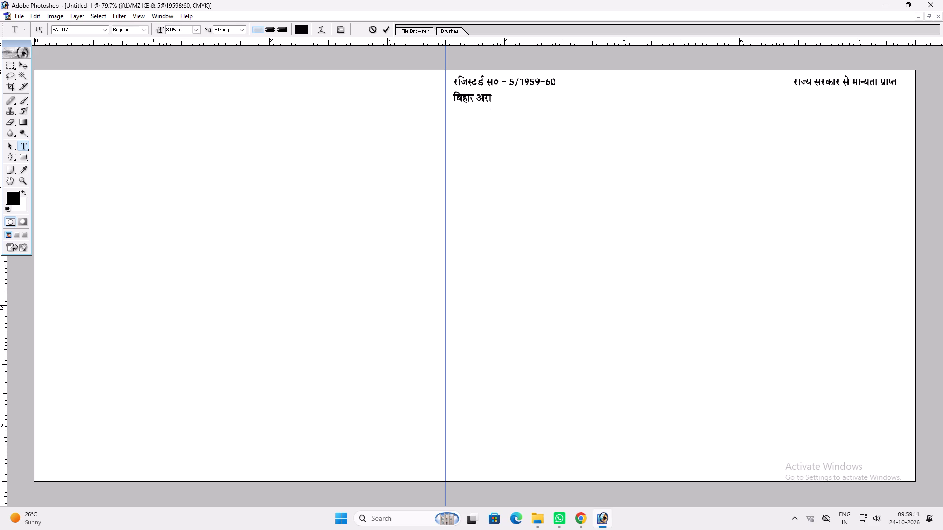
text(ti=)
key(f)
key(BackSpace)
key(f)
key(BackSpace)
key(BackSpace)
key(f)
text(=kr)
Complete the line as बिहार अराजपत्रित प्रारम्भिक शिक्षक संघ.
key(space)
text(izkj)
text(fe)
key(BackSpace)
key(shift+e)
text(Hkd)
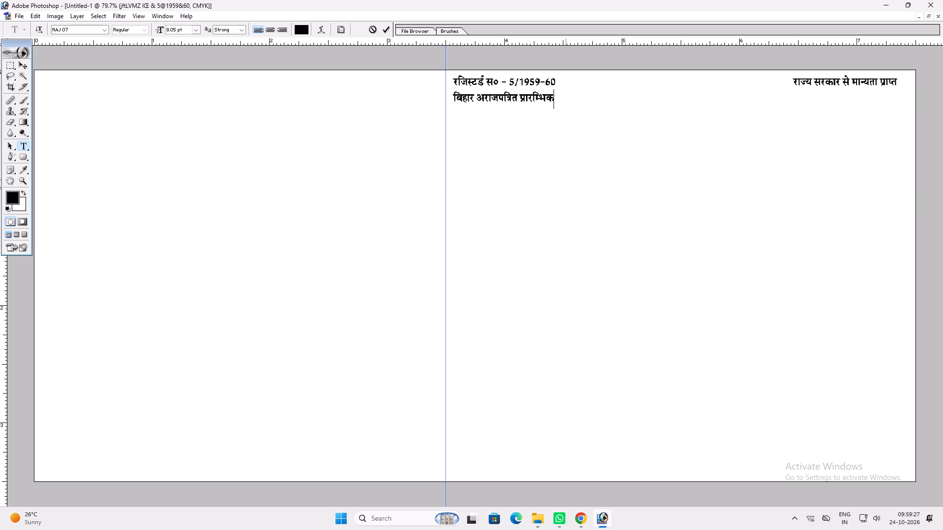
key(BackSpace)
key(BackSpace)
key(BackSpace)
key(BackSpace)
key(shift+e)
text(Hkd)
key(space)
text(f'k{kd)
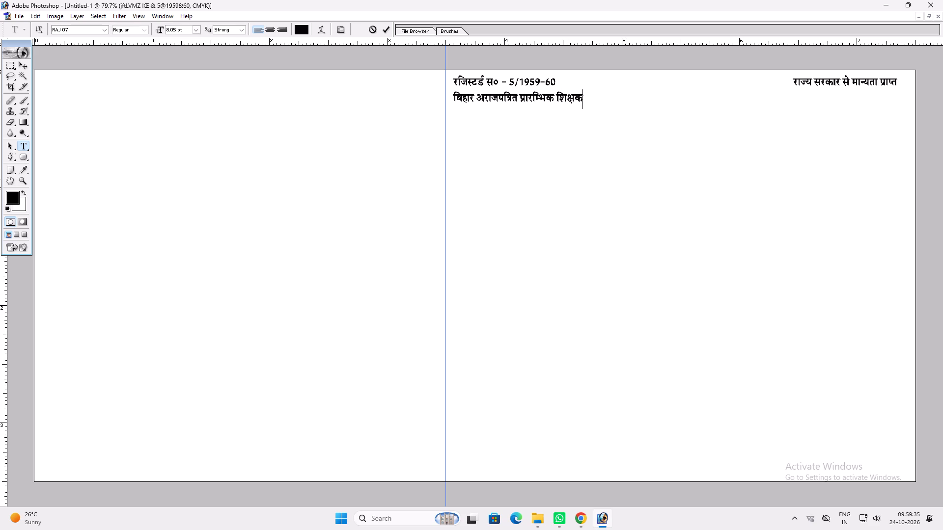
key(space)
text(la?k)
key(Return)
Scale the बिहार अराजपत्रित प्रारम्भिक शिक्षक संघ heading to about 3.8 inches wide and place it between the guide and the canvas's right edge.
key(v)
key(ctrl+t)
shift+drag(599, 103, 851, 115)
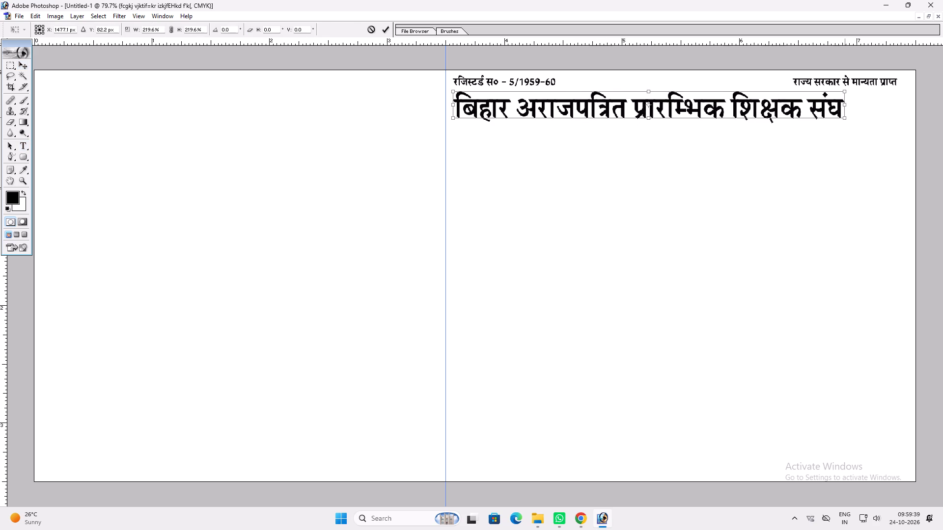
shift+drag(851, 115, 873, 111)
shift+drag(873, 103, 902, 103)
key(shift+Return)
key(v)
click(799, 135)
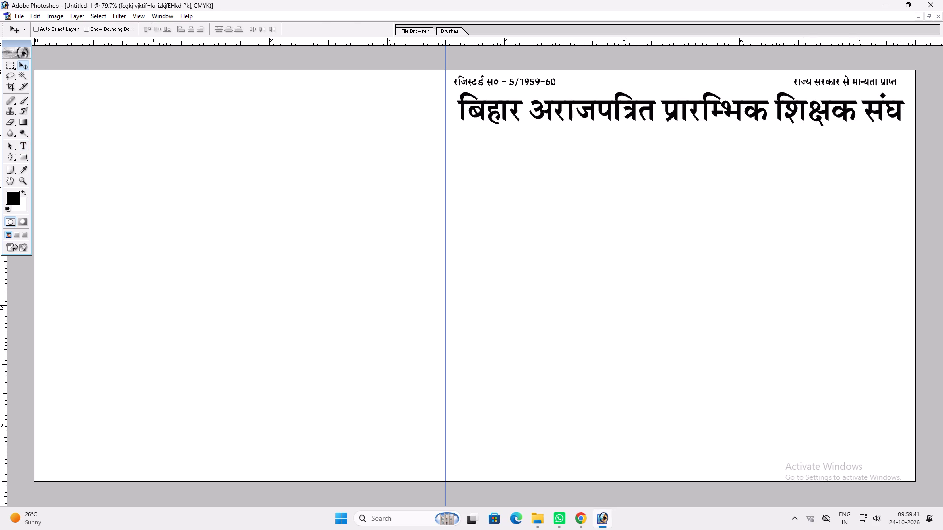
Narrow the association heading slightly about its centre and nudge it up beneath the top line.
key(ctrl+t)
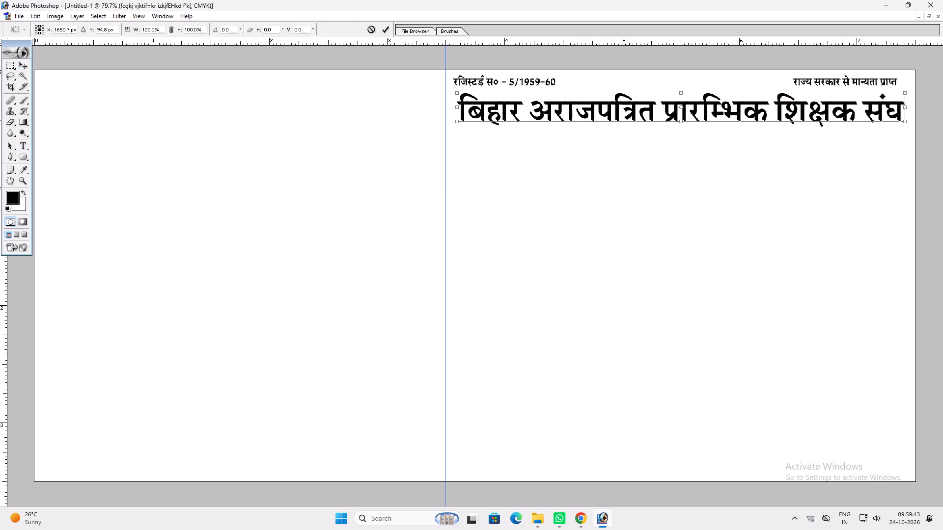
shift+click(850, 119)
key(shift+Return)
key(v)
click(811, 125)
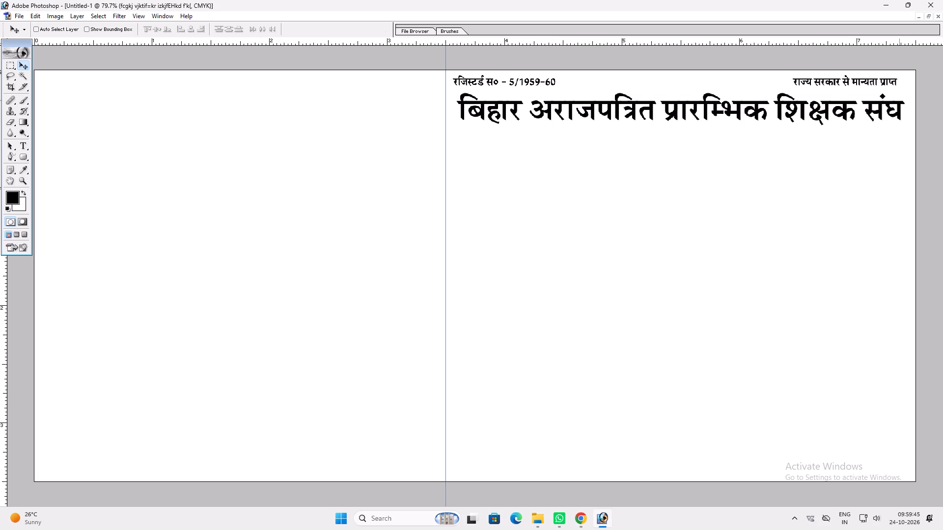
key(ctrl+t)
alt+shift+click(905, 102)
key(Return)
key(v)
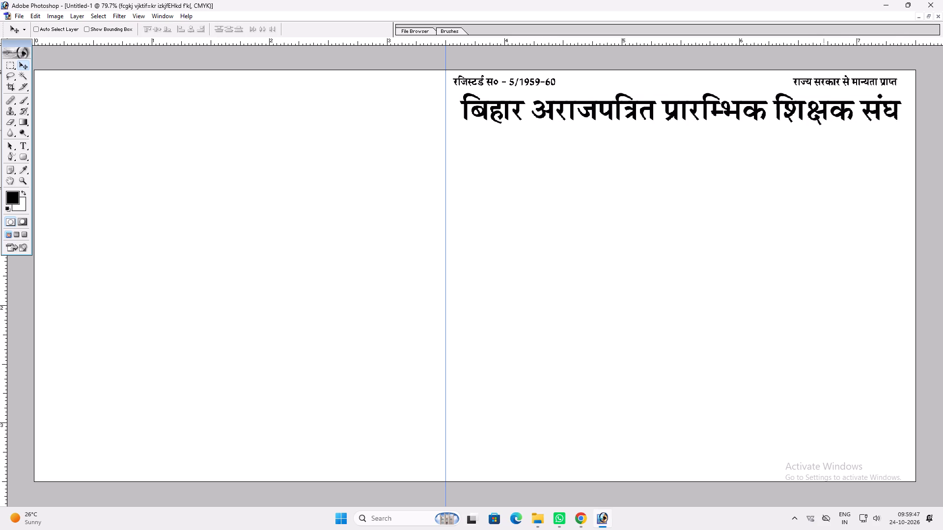
key(Up)
Duplicate the registration line below the association heading, starting a little in from the heading's left end.
key(v)
key(ctrl+plus)
key(space)
key(space)
key(space)
key(space)
key(space)
key(space)
key(space)
key(space)
key(space)
key(space)
key(space)
key(space)
key(space)
key(space)
key(space)
key(space)
key(space)
key(space)
drag(757, 134, 721, 307)
drag(774, 127, 477, 224)
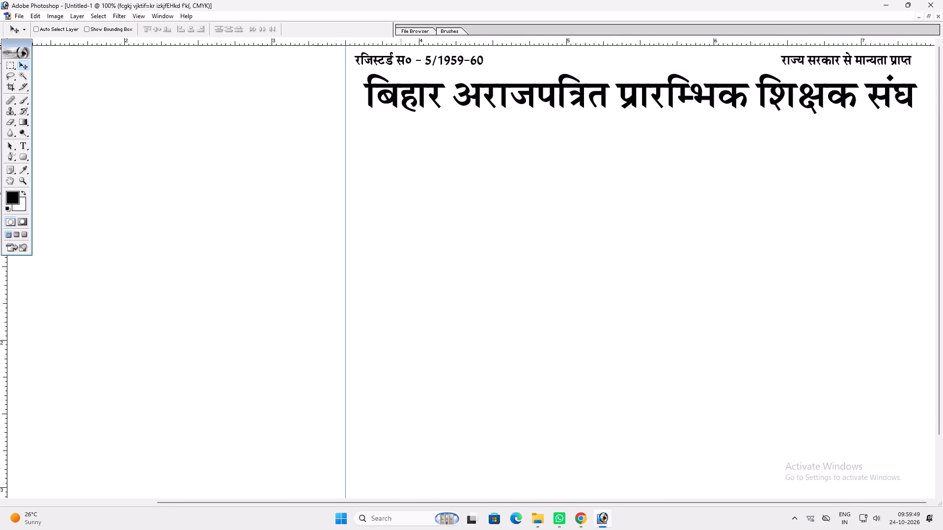
ctrl+click(401, 60)
alt+drag(401, 60, 507, 135)
Replace the text of the duplicate below the heading with शिक्षक संघ कार्यालय, कान्या.
key(t)
click(503, 137)
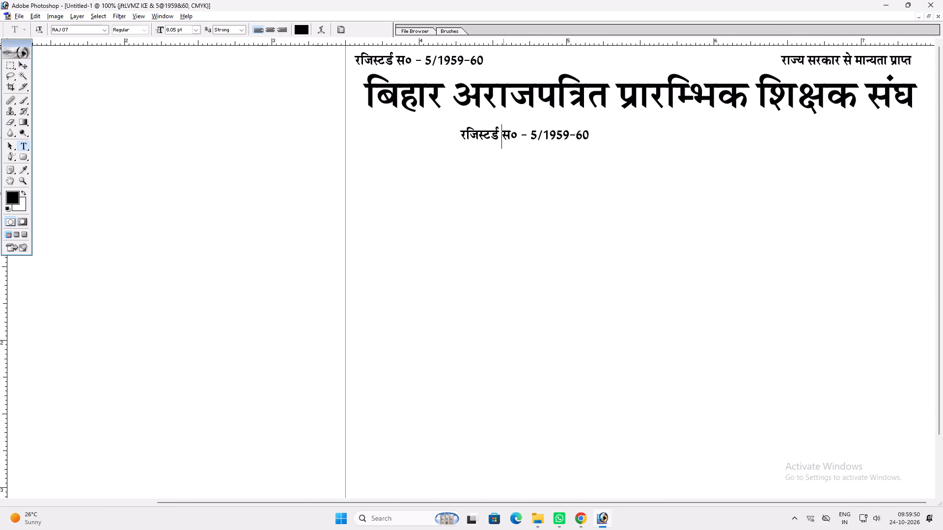
key(ctrl+a)
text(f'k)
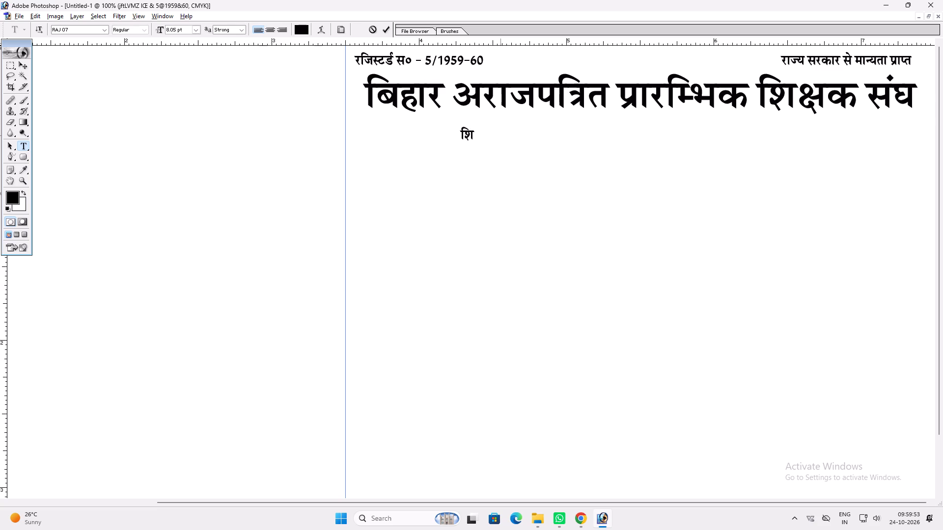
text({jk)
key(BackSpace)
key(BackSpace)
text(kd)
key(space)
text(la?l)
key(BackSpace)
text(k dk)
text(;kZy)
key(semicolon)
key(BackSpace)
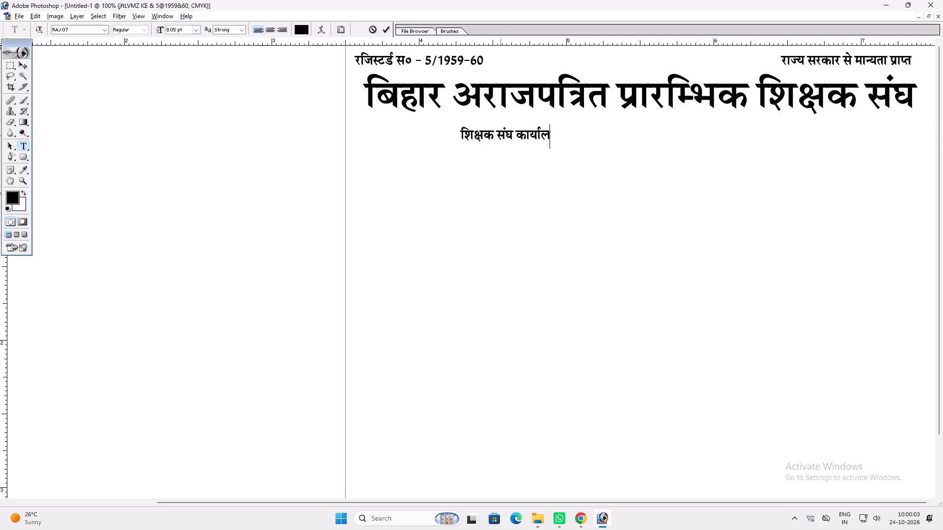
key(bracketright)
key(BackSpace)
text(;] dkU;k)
Extend the office line below the heading with / बालक मध्य विद्यालय.
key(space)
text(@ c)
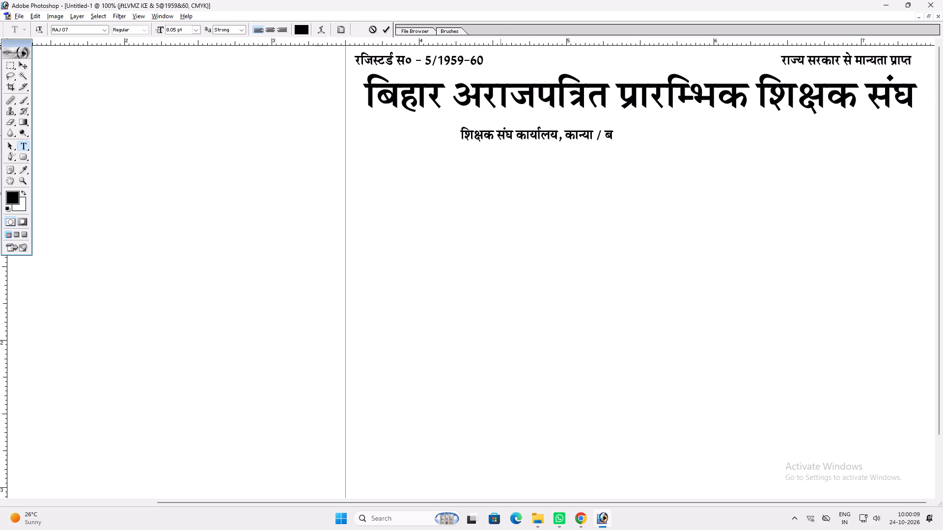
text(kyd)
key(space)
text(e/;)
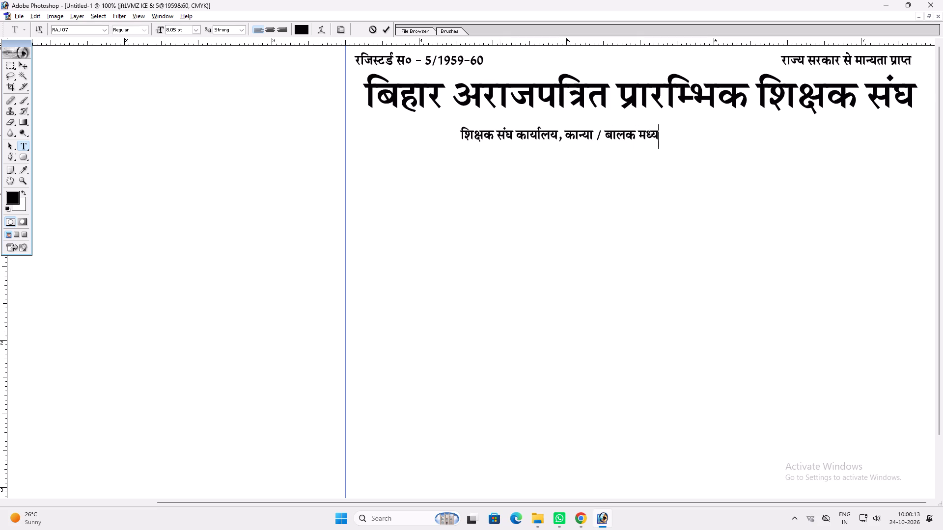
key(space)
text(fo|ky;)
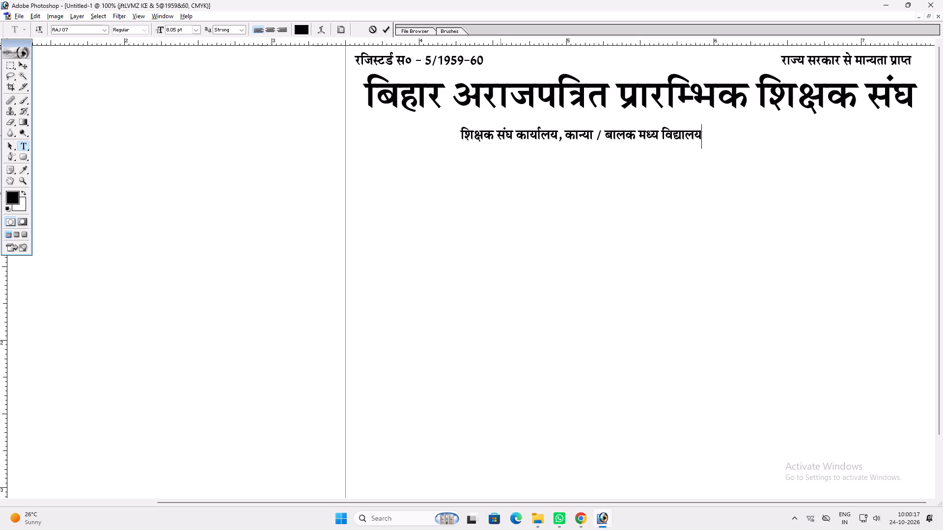
Continue the office line after विद्यालय with a comma and बनिता बिहार.
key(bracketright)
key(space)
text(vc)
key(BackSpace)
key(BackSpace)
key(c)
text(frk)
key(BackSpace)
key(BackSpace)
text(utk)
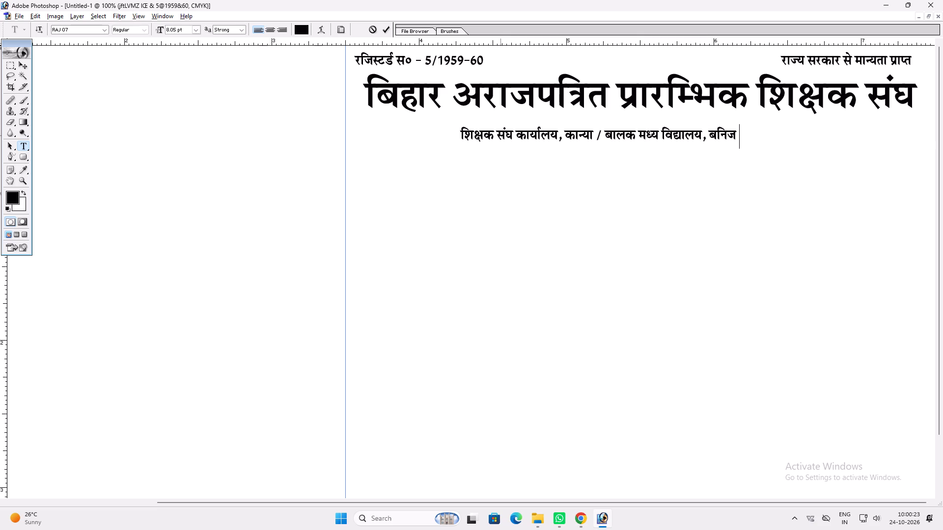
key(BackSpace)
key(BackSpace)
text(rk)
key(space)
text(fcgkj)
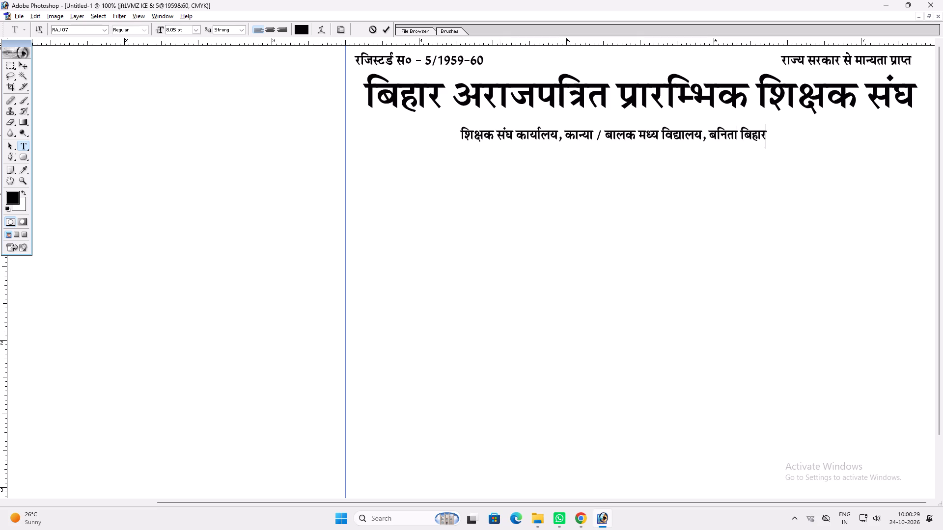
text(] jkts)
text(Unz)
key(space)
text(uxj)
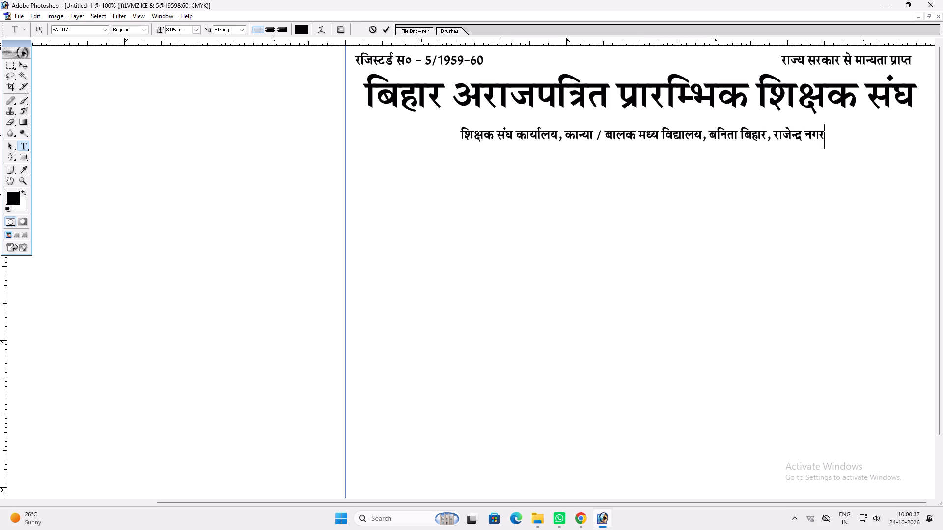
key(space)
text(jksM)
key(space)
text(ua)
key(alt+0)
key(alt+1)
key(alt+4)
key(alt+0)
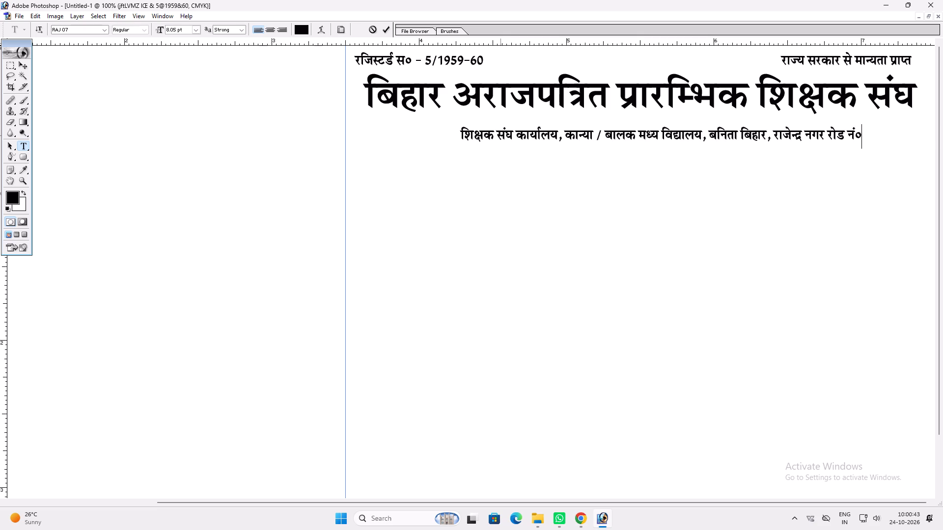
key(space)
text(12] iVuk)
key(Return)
Move the office line left and slightly up so it starts beneath the beginning of the association heading.
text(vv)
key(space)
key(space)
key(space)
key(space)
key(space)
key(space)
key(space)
key(space)
key(space)
key(space)
key(space)
key(space)
drag(525, 141, 380, 119)
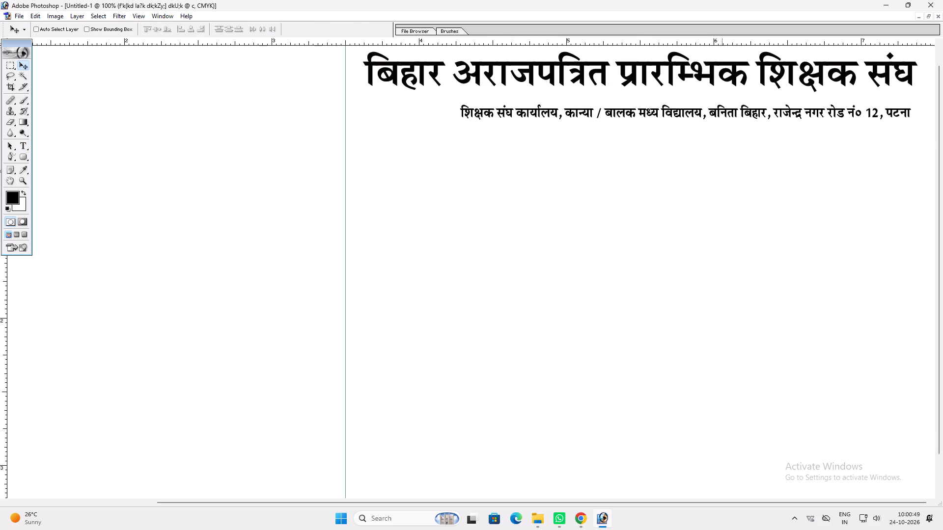
key(v)
key(v)
key(v)
drag(874, 115, 780, 111)
Append – 800016 after पटना at the end of the office line.
key(t)
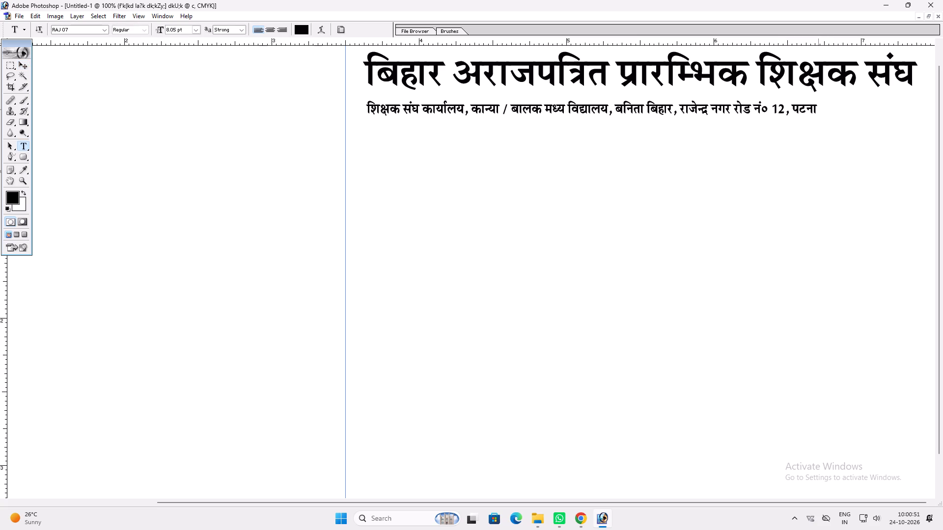
click(817, 108)
key(space)
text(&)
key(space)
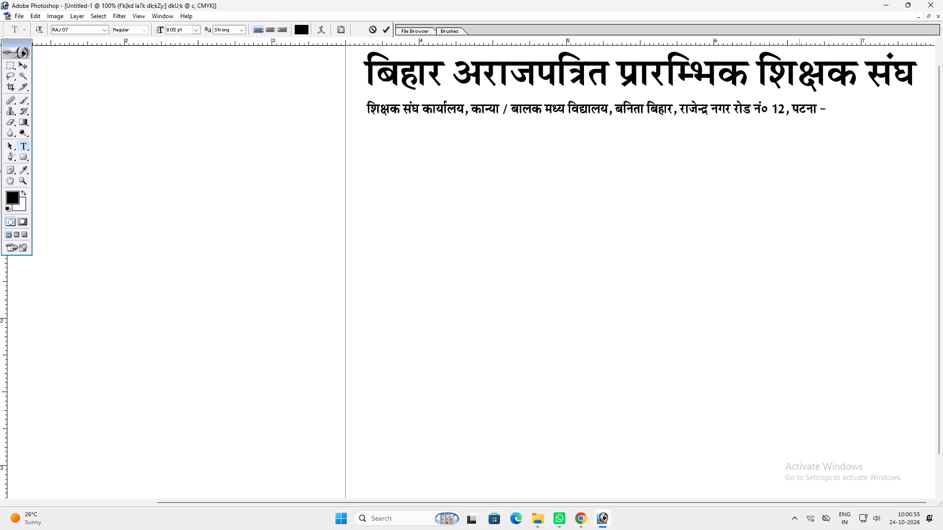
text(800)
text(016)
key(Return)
Centre the office line beneath the association heading, scale it to 94% and bring it close under the heading.
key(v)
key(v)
drag(801, 113, 824, 113)
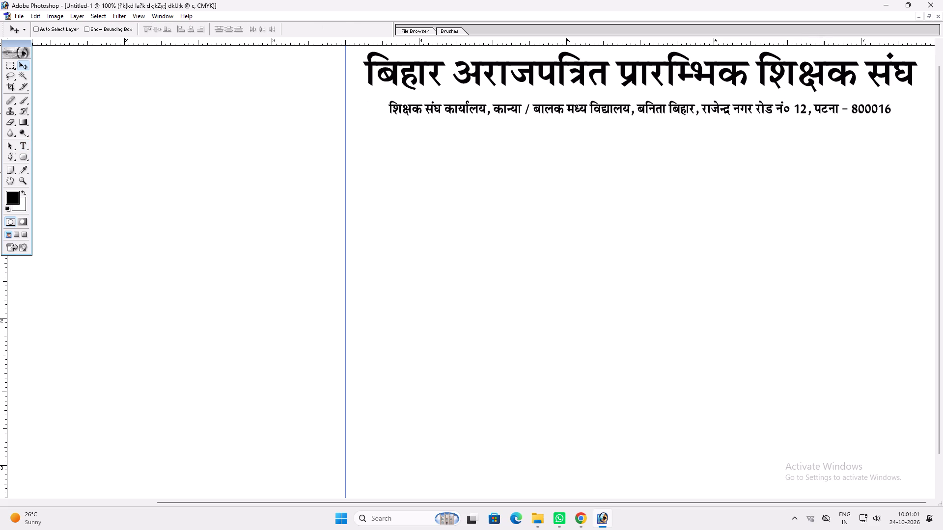
drag(824, 113, 832, 110)
key(ctrl+t)
alt+shift+drag(896, 112, 881, 117)
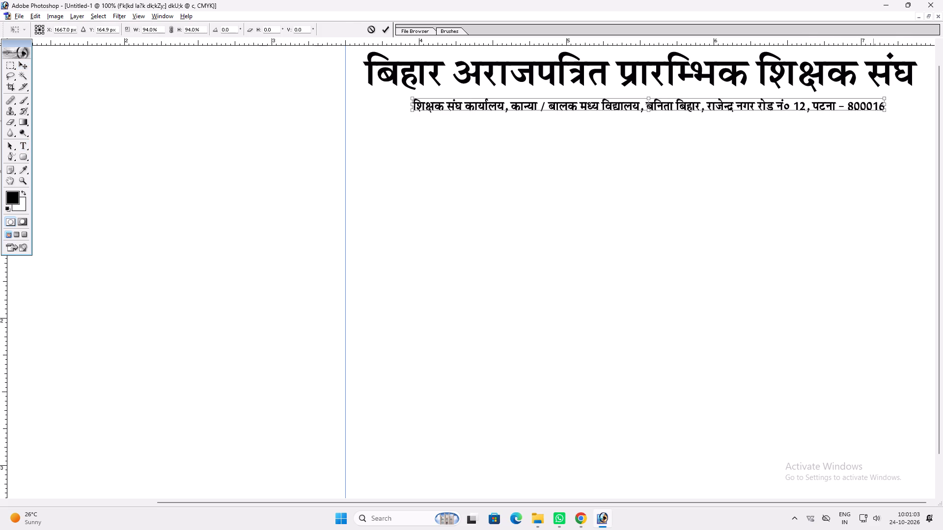
key(shift+Return)
key(v)
drag(830, 117, 831, 112)
Enlarge the office line slightly about its centre to about 3.3 inches wide.
key(v)
key(space)
key(space)
key(space)
drag(464, 78, 471, 155)
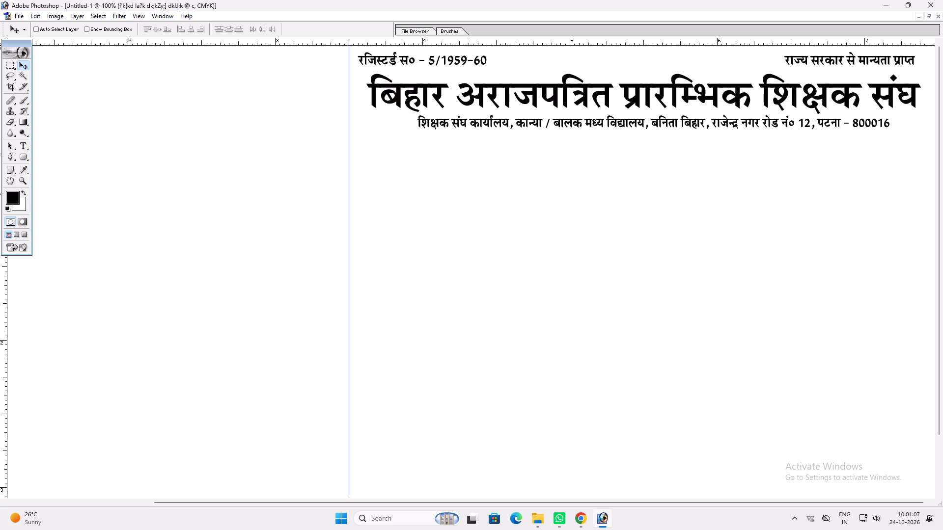
key(ctrl+t)
alt+shift+drag(896, 126, 905, 123)
key(Return)
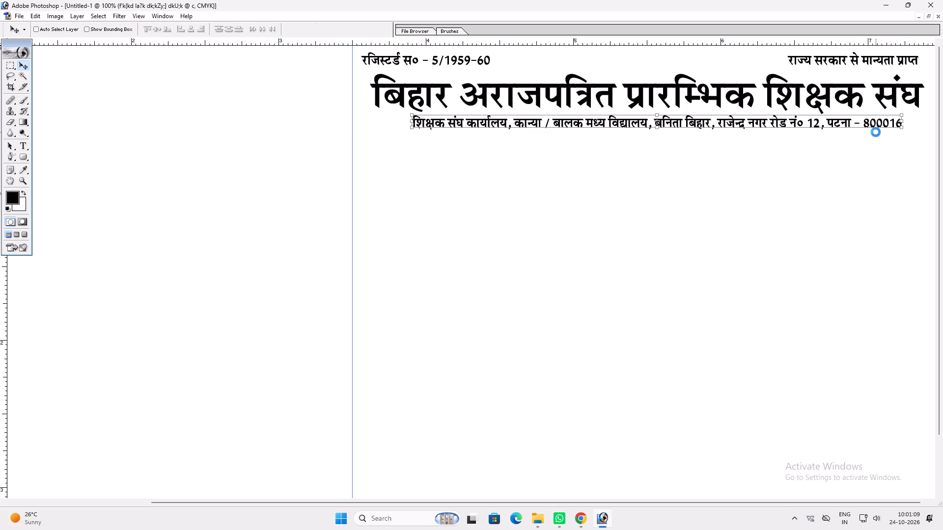
Duplicate the रजिस्टर्ड स० – 5/1959–60 line below the office line, keeping its left end aligned with the original.
key(v)
ctrl+click(410, 63)
alt+drag(410, 62, 411, 89)
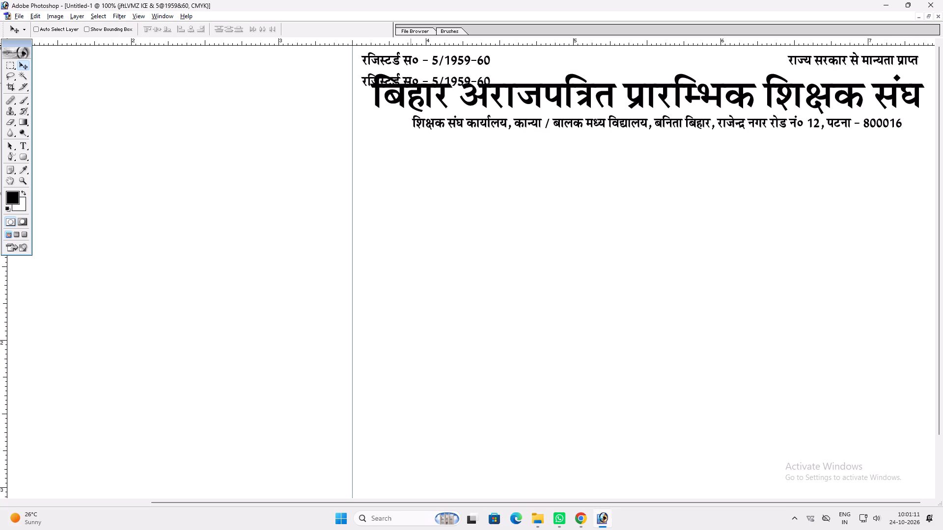
alt+drag(411, 89, 413, 143)
Replace the text of the duplicate below the office line with क्रम सं०.
key(t)
click(413, 142)
key(ctrl+a)
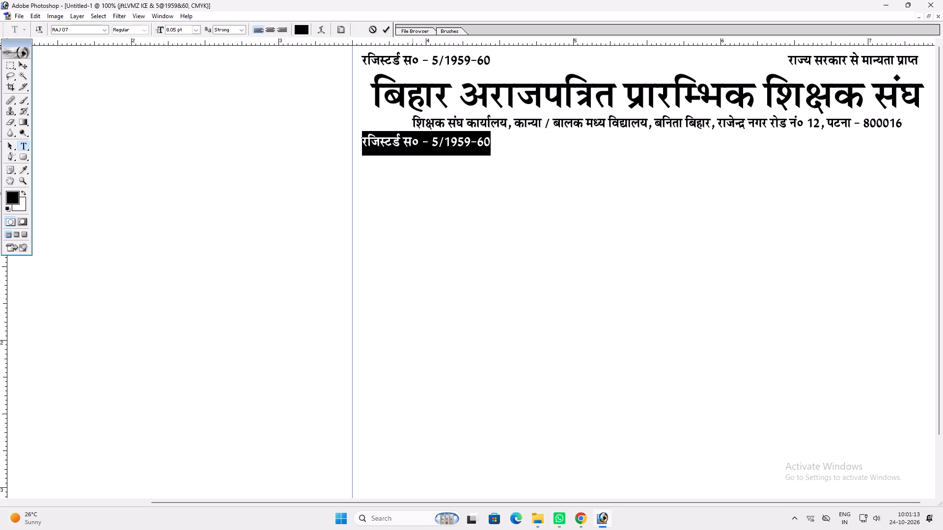
key(alt+0)
key(alt+2)
key(alt+1)
key(alt+6)
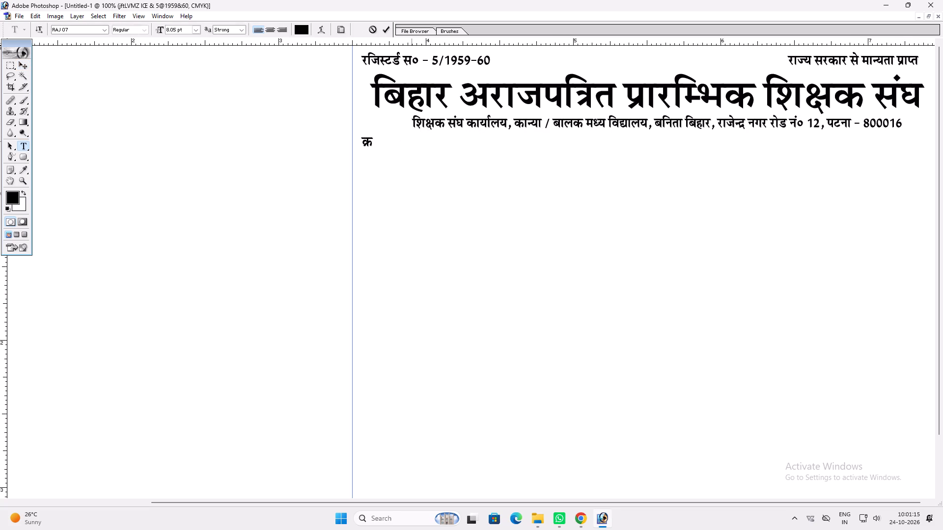
text(e la)
key(alt+0)
key(alt+1)
key(alt+4)
key(alt+0)
key(Return)
text(vvv)
Append a space and a colon to the क्रम सं० line and shift it slightly to the right.
key(t)
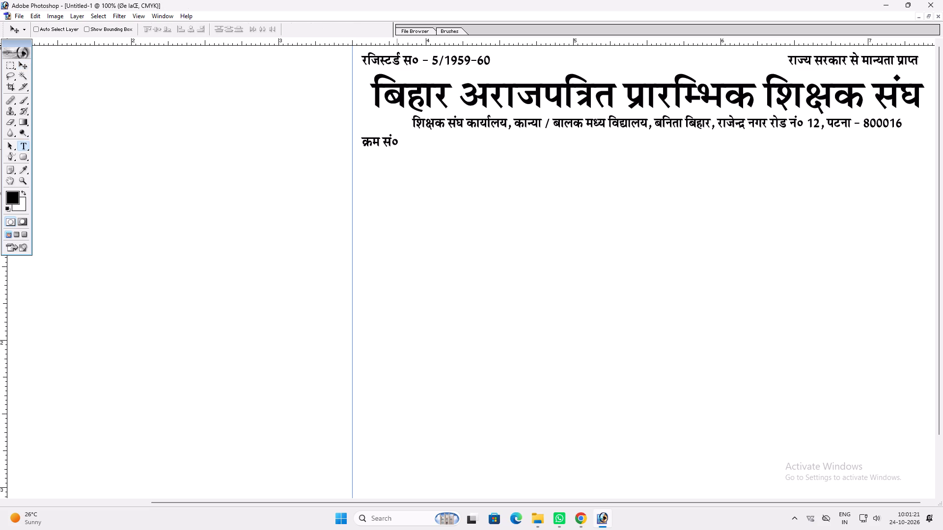
click(389, 144)
key(End)
key(space)
text(%)
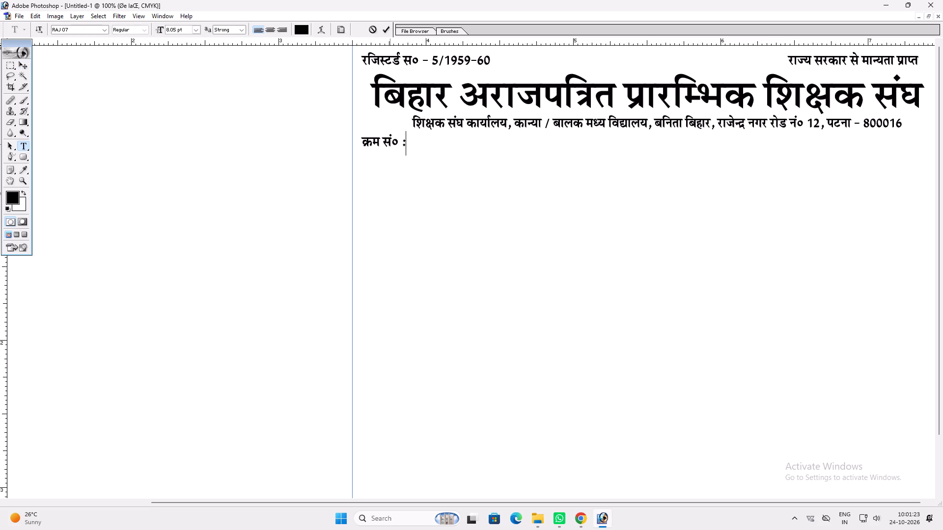
key(Return)
text(vvv)
click(395, 146)
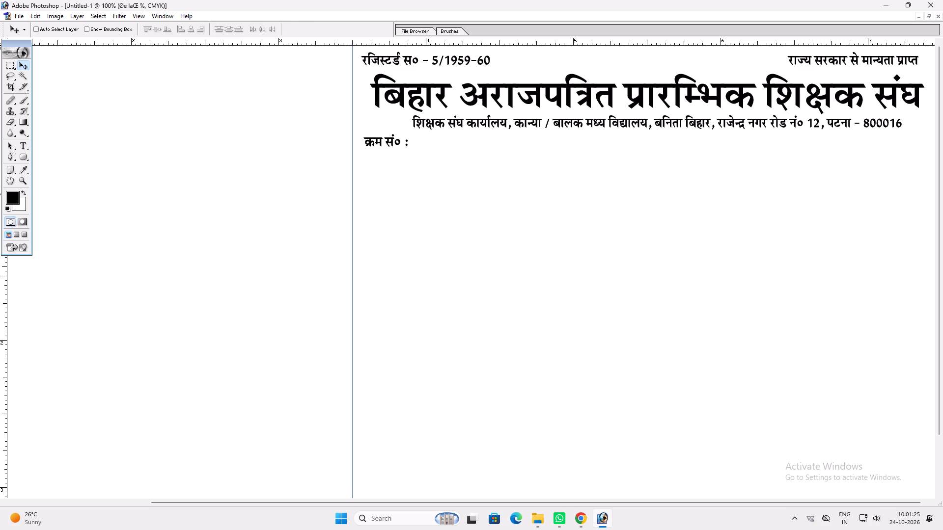
Add a vertical guide at about 3.54 inches, just right of the existing centre guide.
drag(0, 277, 360, 249)
drag(360, 249, 359, 249)
Move the association heading left until its first letter meets the new vertical guide.
ctrl+click(377, 103)
shift+drag(377, 103, 370, 105)
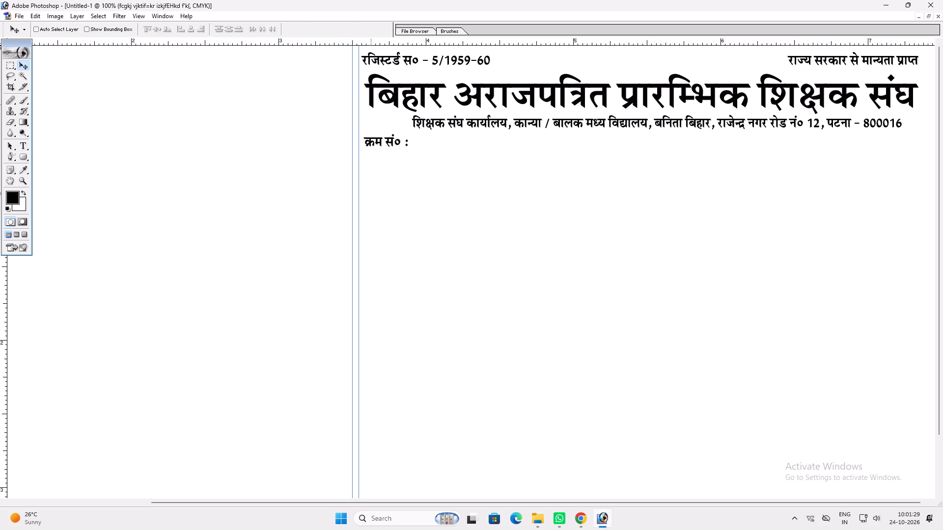
shift+drag(370, 105, 368, 106)
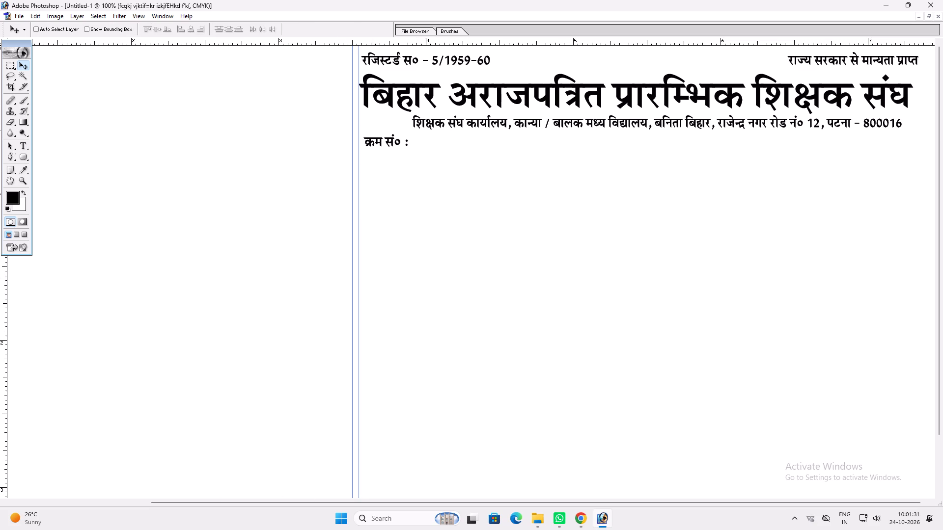
Select the क्रम सं० : line and nudge it slightly down from the office line.
ctrl+click(369, 141)
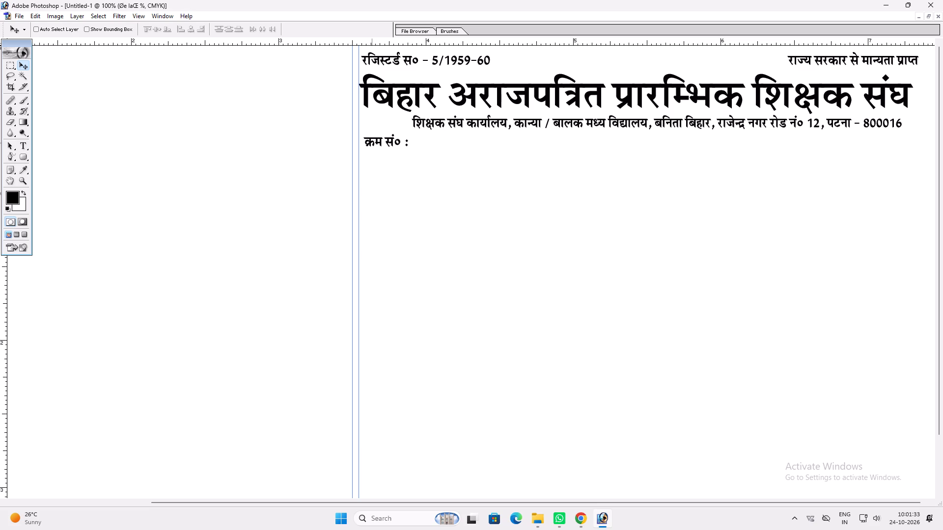
ctrl+double_click(370, 143)
Duplicate the क्रम सं० : line on the same row, placing the copy beneath the end of the office address.
alt+shift+drag(370, 144, 739, 122)
alt+shift+drag(739, 122, 860, 116)
key(space)
drag(808, 146, 538, 163)
Replace the duplicated line's text with दिनांक followed by a dotted leader.
key(t)
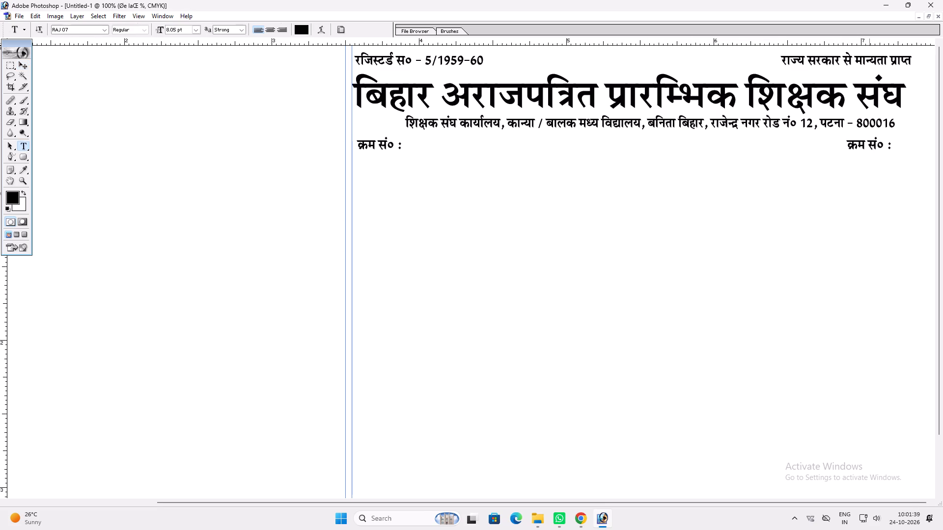
click(868, 150)
key(ctrl+a)
text(fn)
text(ukad)
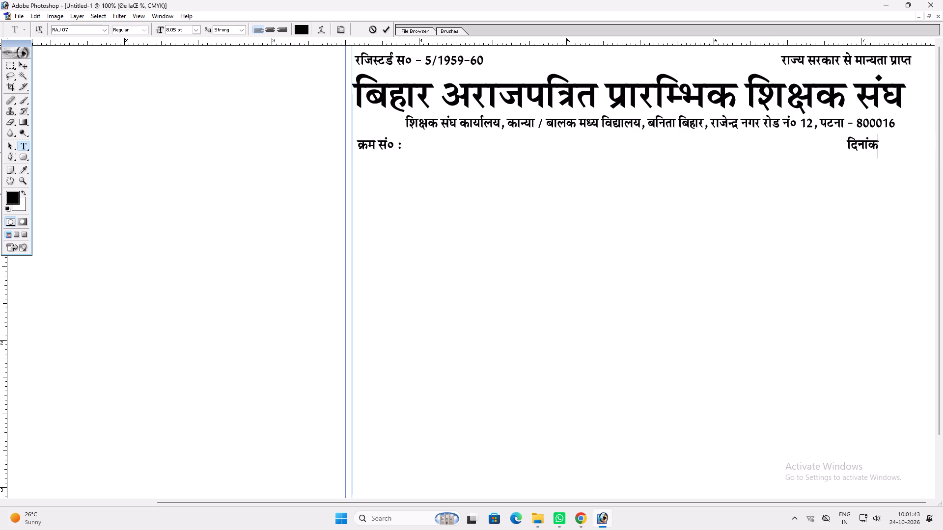
text(---)
key(Return)
Move the दिनांक line left along its row until its dotted leader ends just inside the page's right edge.
key(v)
key(v)
shift+drag(905, 156, 884, 160)
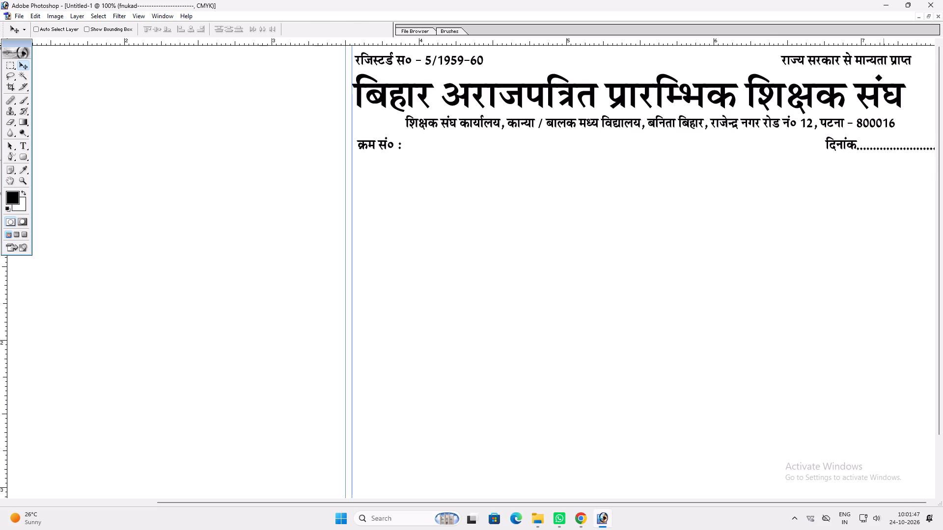
shift+drag(884, 160, 872, 161)
key(space)
key(space)
key(space)
right_click(858, 155)
drag(866, 156, 872, 159)
key(v)
shift+click(856, 158)
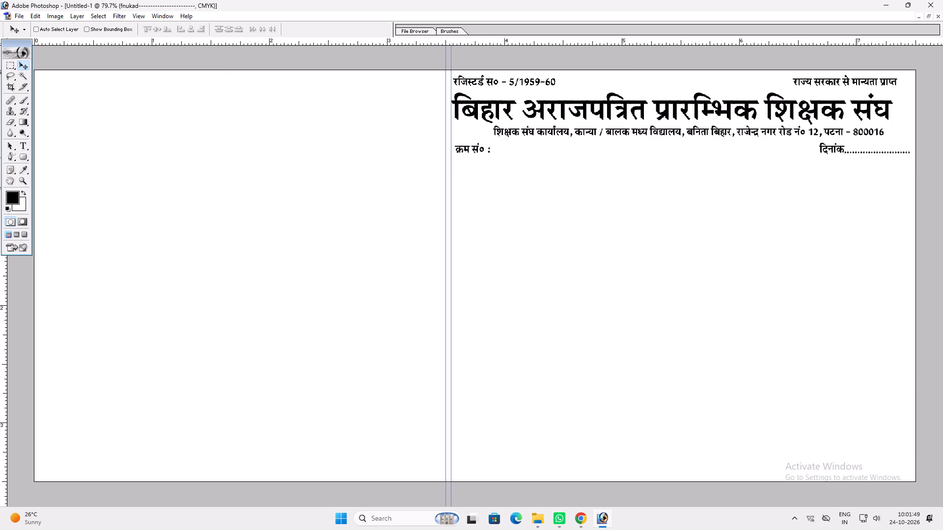
key(v)
Select the क्रम सं० : line and place a duplicate of it a short distance directly below.
key(ctrl+plus)
key(space)
key(space)
key(space)
key(space)
key(space)
key(space)
key(space)
key(space)
key(space)
key(space)
key(space)
key(space)
key(space)
key(space)
key(space)
key(space)
key(space)
key(space)
key(space)
key(space)
drag(710, 174, 698, 289)
drag(728, 213, 526, 202)
key(ctrl+minus)
key(t)
click(468, 170)
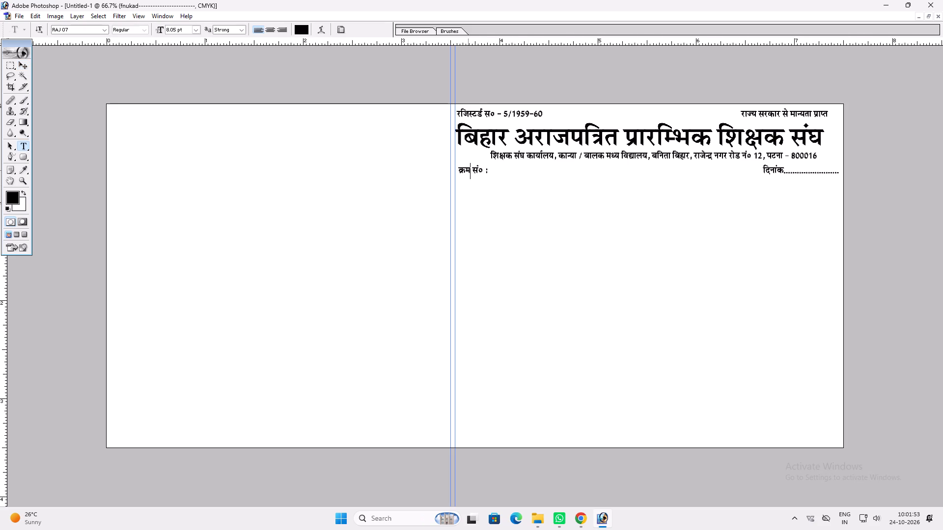
key(Return)
text(vv)
alt+shift+drag(468, 170, 470, 197)
Replace the lower copy's text with नाम, three spaces and श्री / श्रीमती.
key(ctrl+plus)
key(ctrl+plus)
key(space)
key(space)
key(space)
key(space)
key(space)
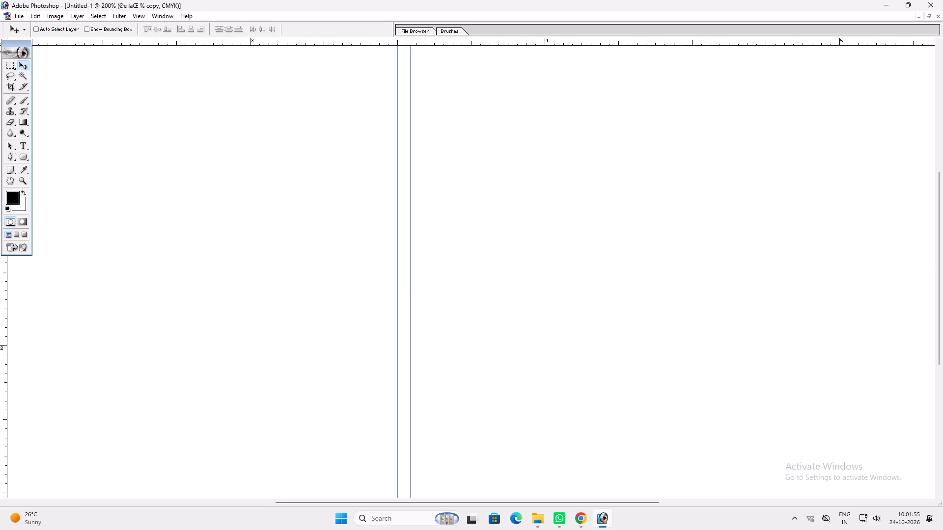
drag(470, 197, 460, 376)
key(t)
click(458, 217)
key(ctrl+a)
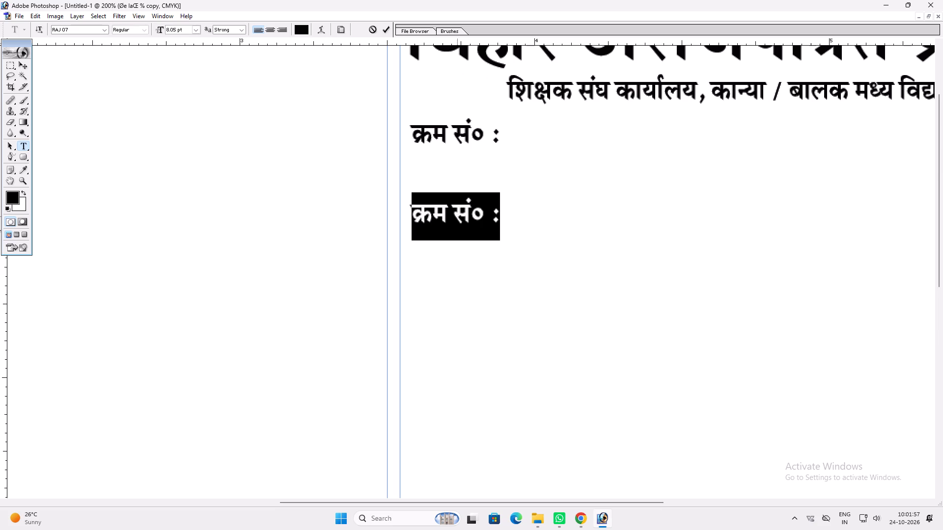
text(uke)
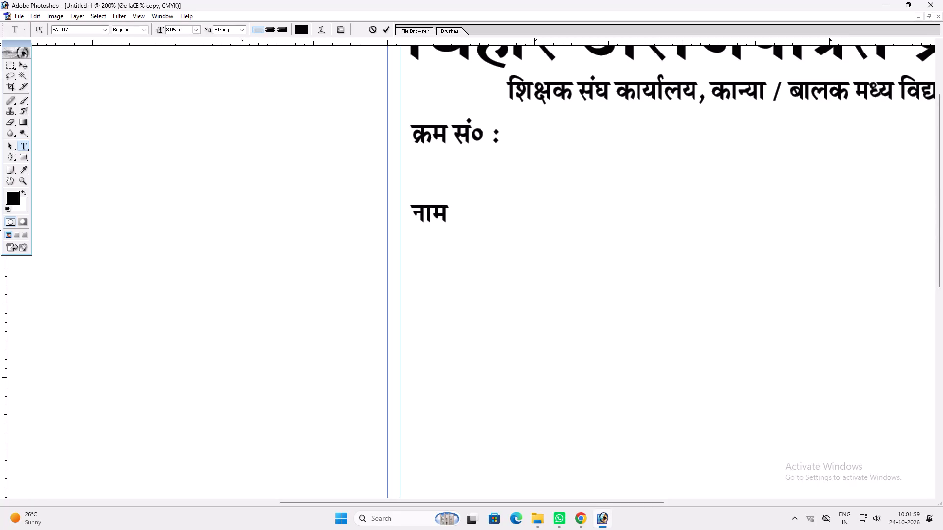
key(space)
text(J)
key(BackSpace)
key(space)
key(space)
text(Je)
key(BackSpace)
text(h)
key(space)
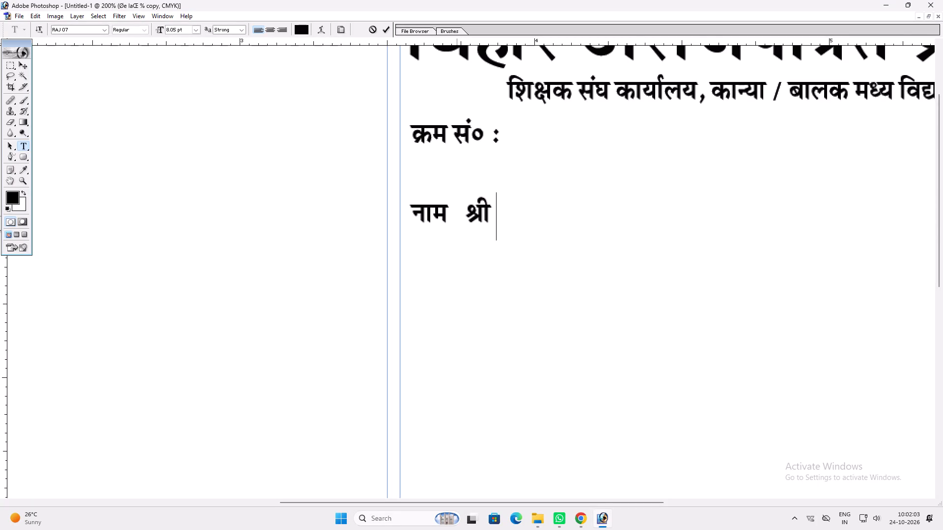
text(@ Jwr)
key(BackSpace)
key(BackSpace)
text(herh)
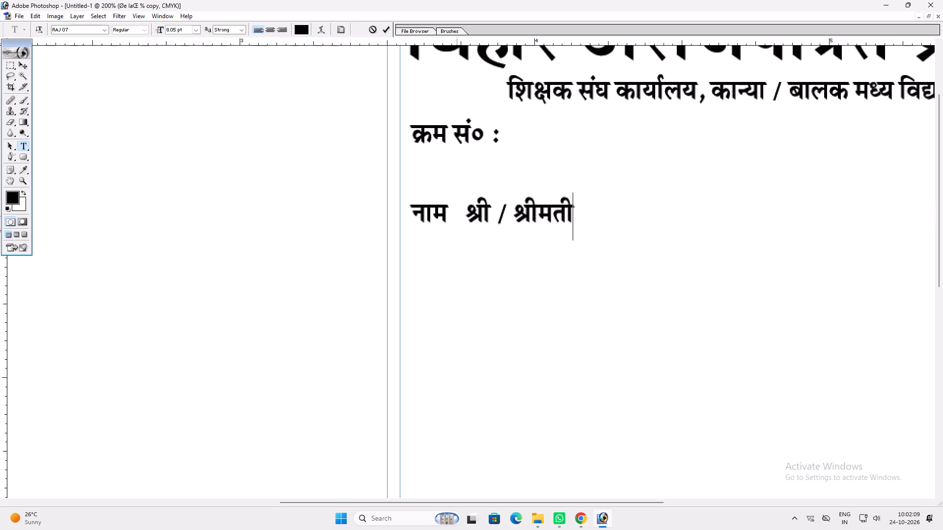
key(Return)
Remove the spaces around the slash in the name line so it reads श्री/श्रीमती.
key(ctrl+0)
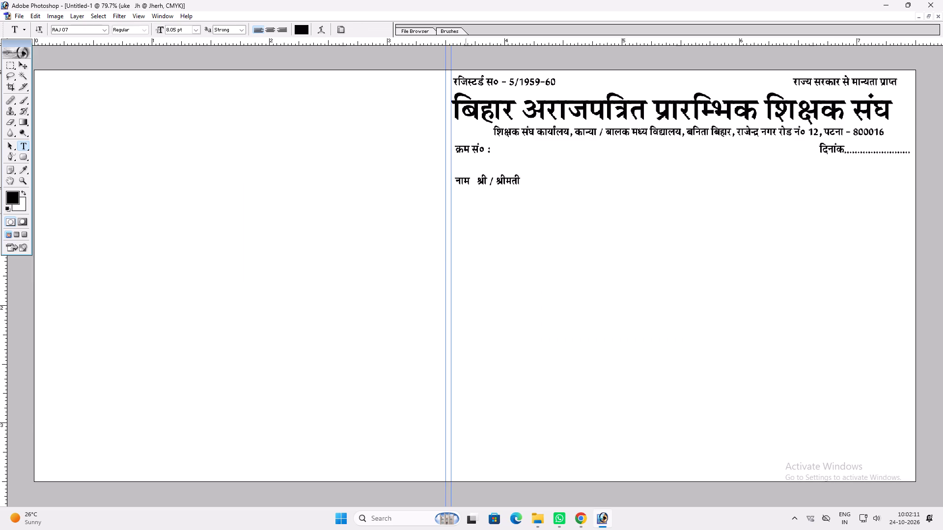
click(510, 188)
click(499, 188)
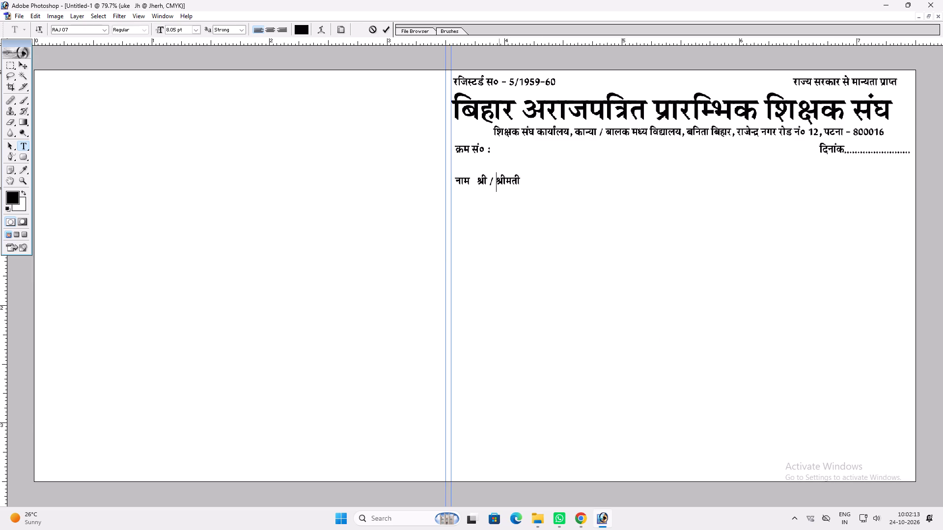
key(BackSpace)
click(489, 188)
key(BackSpace)
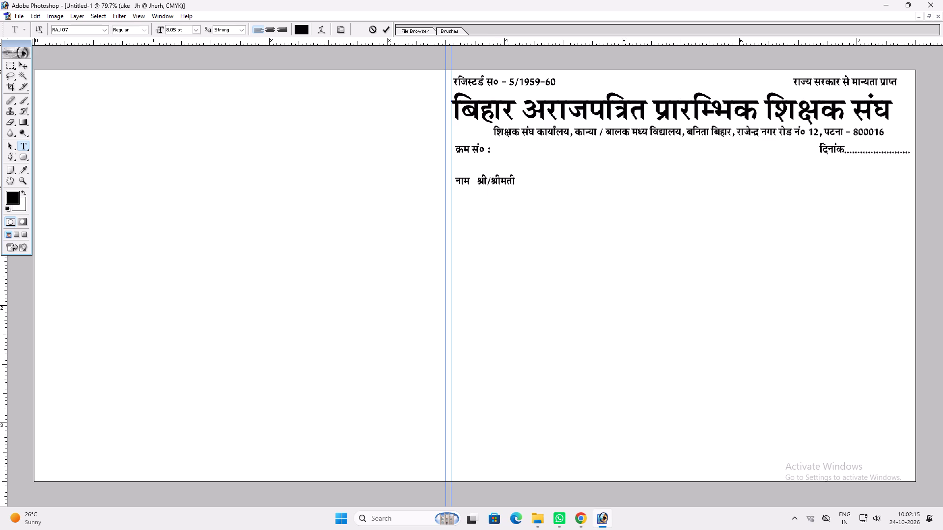
Append a dotted leader after श्रीमती, extending it nearly to the page's right edge.
click(505, 185)
key(End)
key(minus)
key(minus)
key(minus)
key(minus)
key(minus)
key(minus)
key(minus)
key(minus)
key(minus)
key(minus)
key(minus)
key(minus)
key(minus)
key(minus)
key(minus)
key(minus)
key(minus)
key(minus)
key(minus)
key(minus)
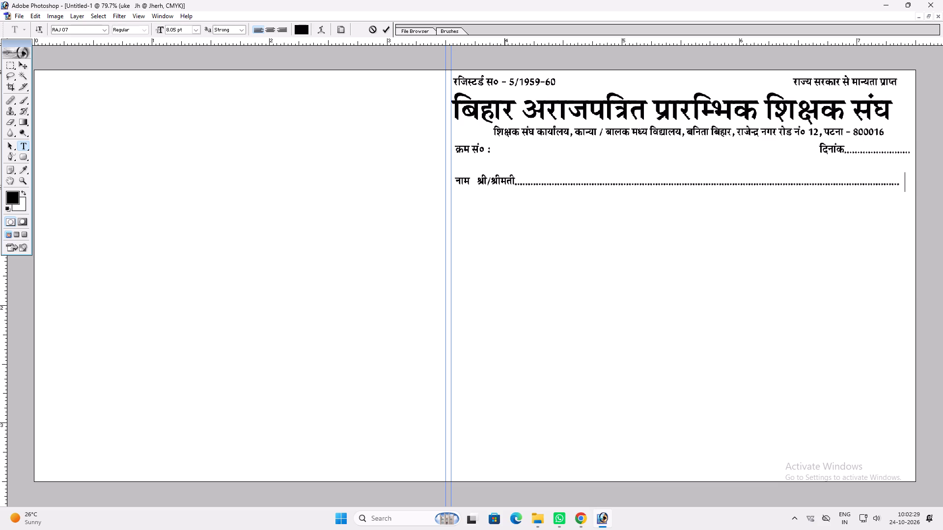
key(BackSpace)
key(Return)
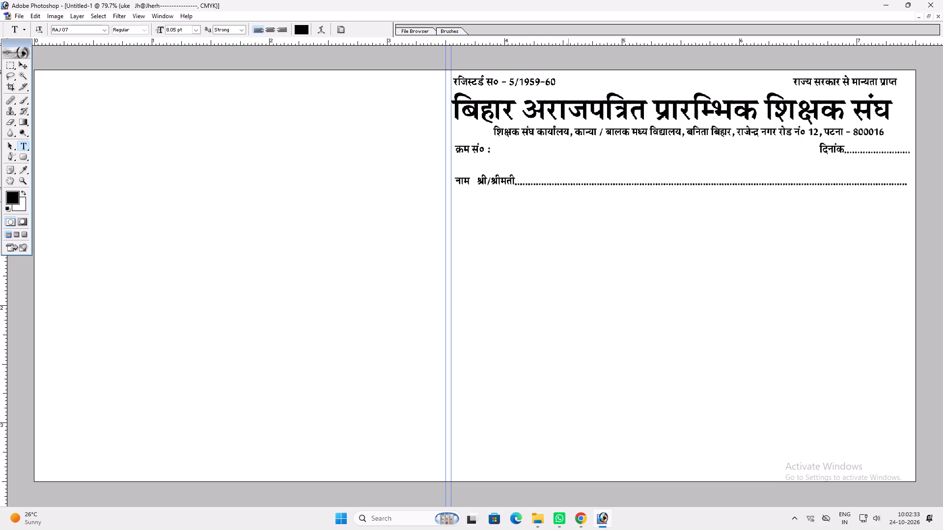
Nudge the name line up closer to the क्रम सं० row and slightly to the right.
key(v)
key(Up)
key(Up)
key(Up)
key(Up)
key(Up)
key(Up)
key(Up)
key(Up)
key(Up)
key(Up)
key(Up)
key(Up)
key(Up)
key(Up)
key(Up)
key(Up)
key(Up)
key(Up)
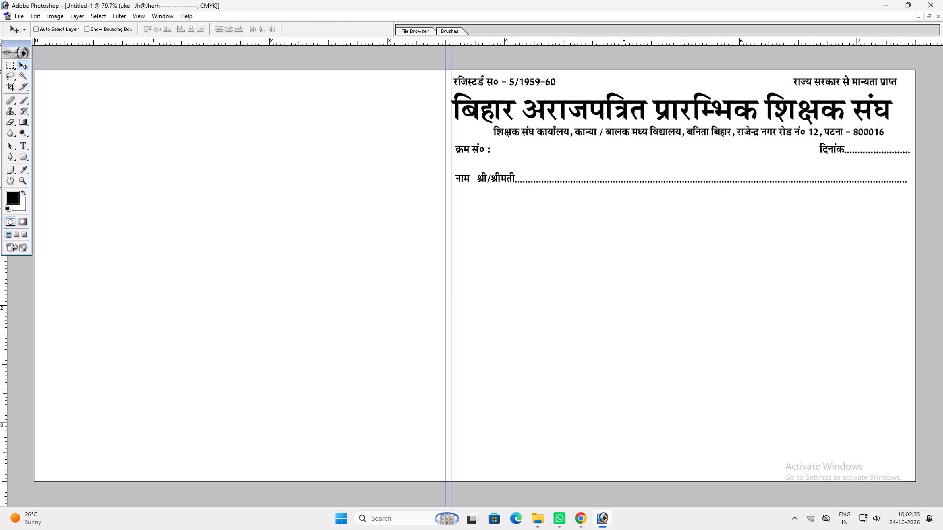
key(Right)
key(Down)
key(Down)
key(Down)
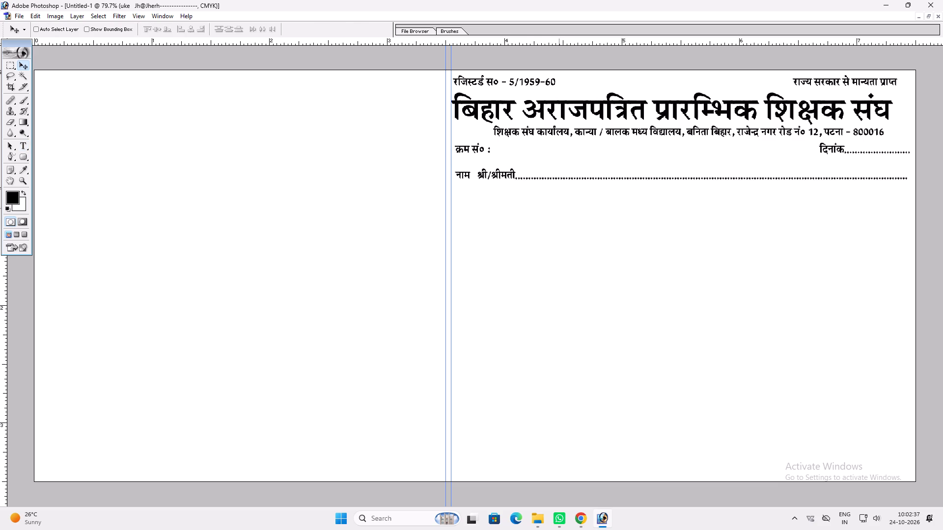
key(Down)
key(Down)
key(Right)
Add a second line reading विद्यालय beneath the name line, within the same text block.
key(t)
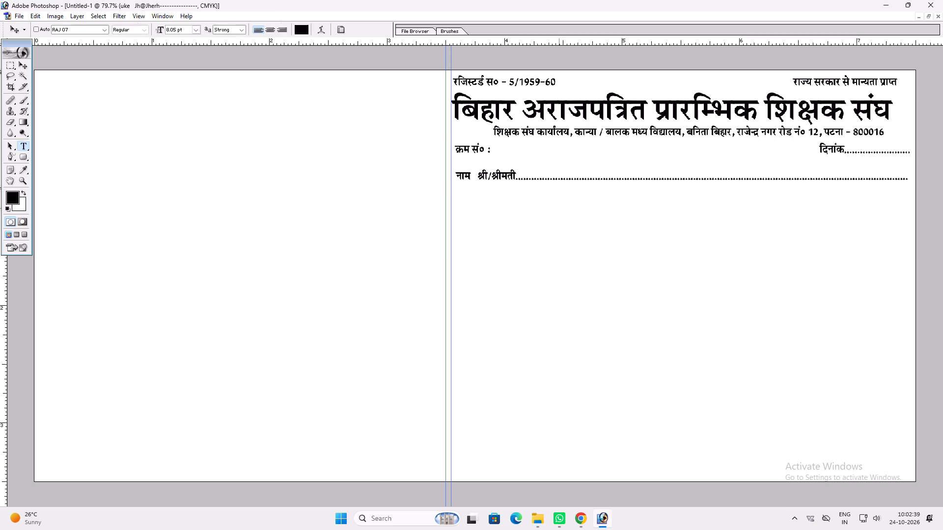
click(539, 185)
key(End)
key(Return)
text(fo|ky;)
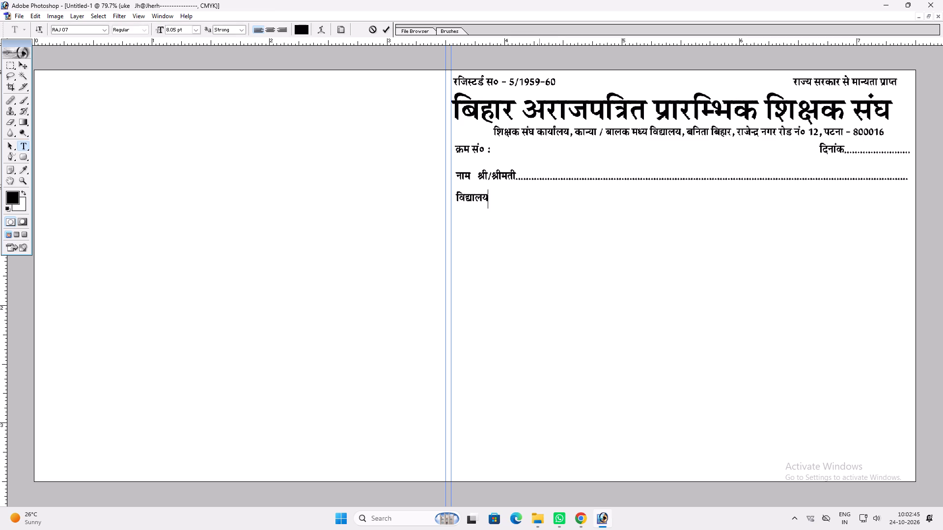
Extend the विद्यालय line with a dotted leader reaching nearly to the end of the name line's dots.
key(minus)
key(minus)
key(minus)
key(minus)
key(minus)
key(minus)
key(minus)
key(minus)
key(minus)
key(minus)
key(minus)
key(minus)
key(minus)
key(minus)
key(minus)
key(minus)
key(minus)
key(minus)
key(minus)
key(minus)
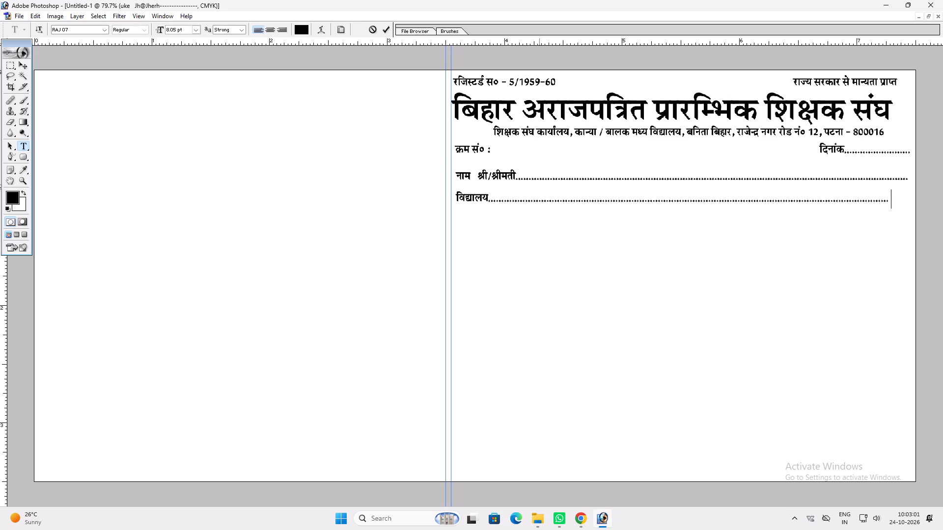
key(minus)
Copy the full dotted leader that follows विद्यालय, leaving out the word itself.
key(shift+Left)
key(shift+Left)
key(shift+Left)
key(shift+Left)
key(shift+Left)
key(shift+Left)
key(shift+Left)
key(shift+Left)
key(shift+Left)
key(shift+Left)
key(shift+Left)
key(shift+Left)
key(shift+Left)
key(shift+Left)
key(shift+Left)
key(shift+Left)
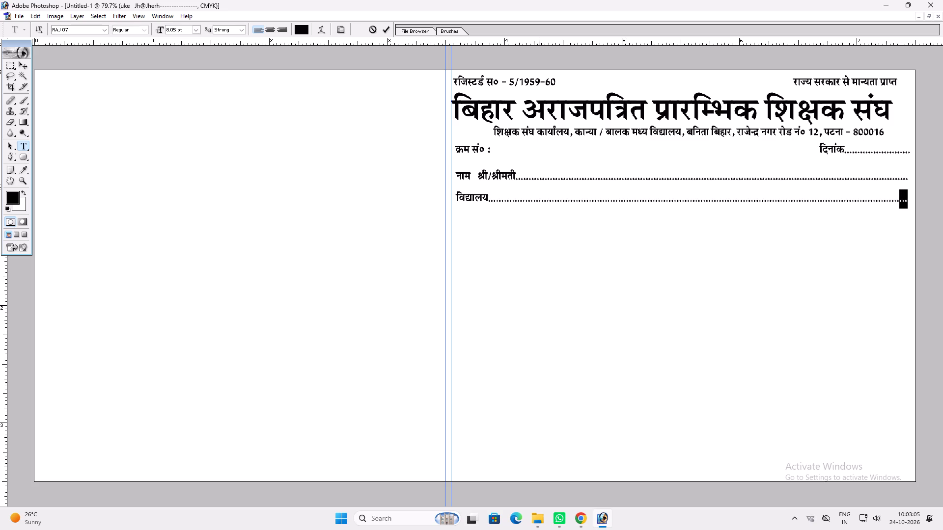
key(shift+Home)
key(shift+Right)
key(shift+Right)
key(shift+Right)
key(shift+Right)
key(shift+Right)
key(shift+Right)
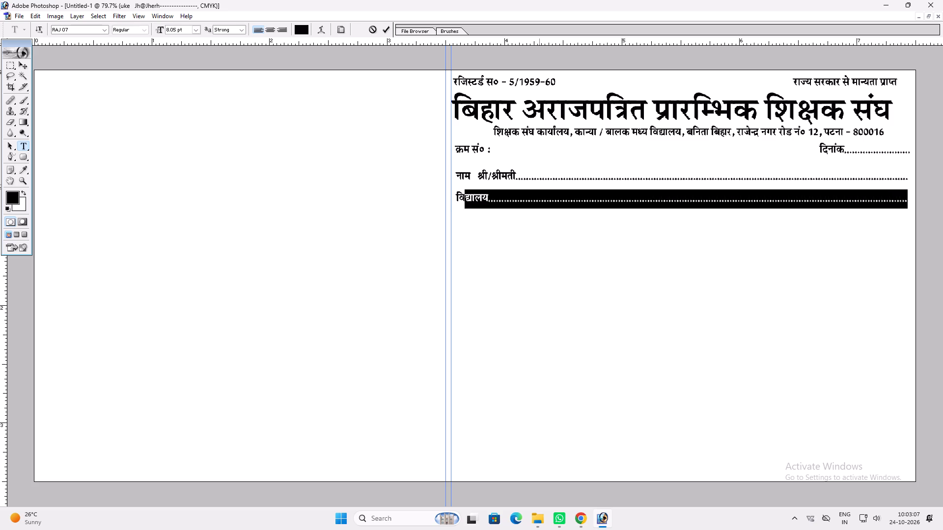
key(ctrl+c)
key(ctrl+c)
key(ctrl+c)
key(ctrl+c)
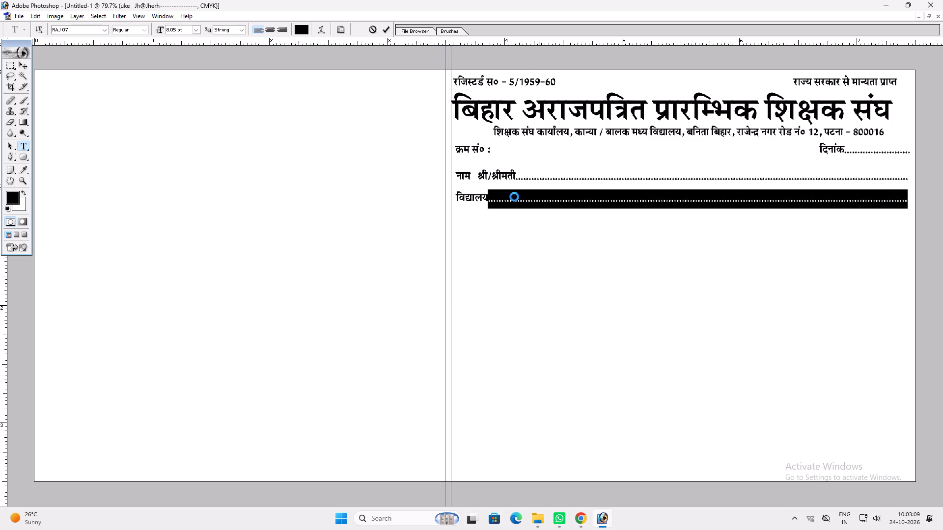
Add a line reading जिला beneath विद्यालय, with the copied dotted leader extended to align with the lines above.
click(510, 203)
key(End)
key(Return)
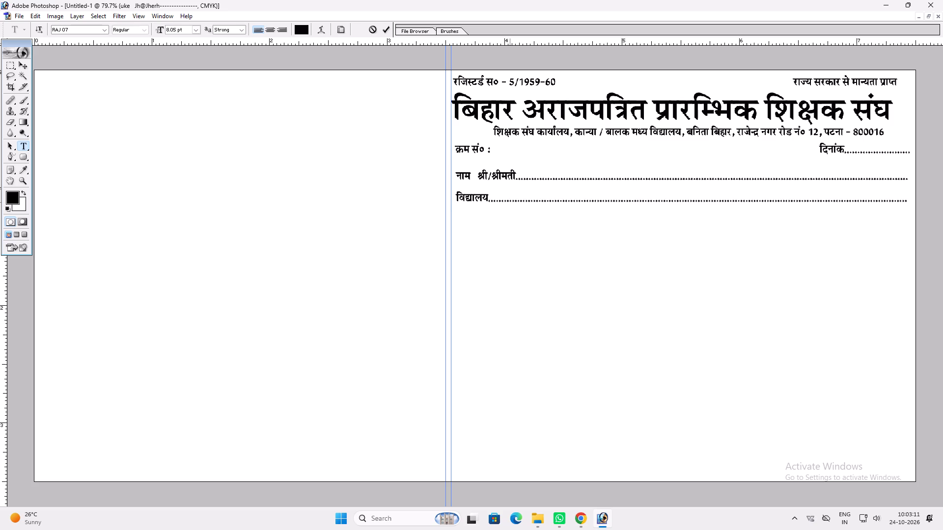
text(ftyl)
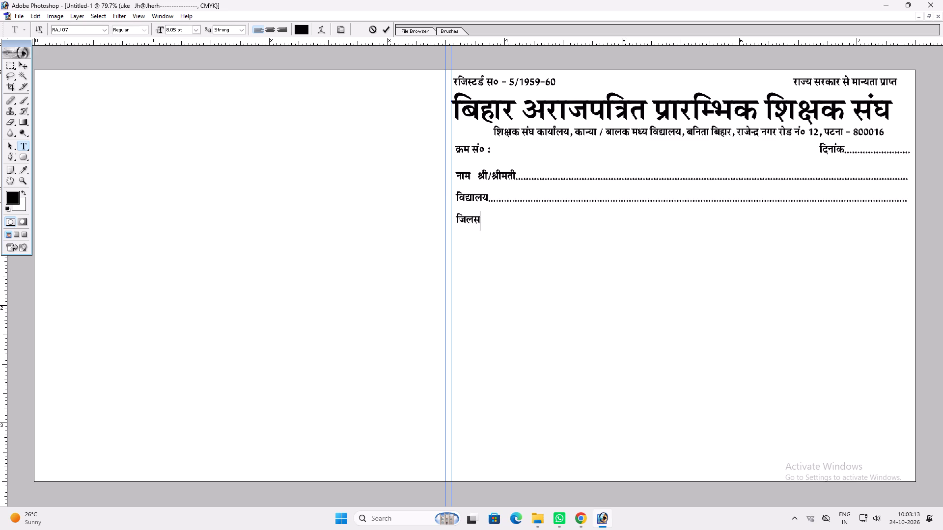
key(BackSpace)
key(k)
key(space)
key(ctrl+v)
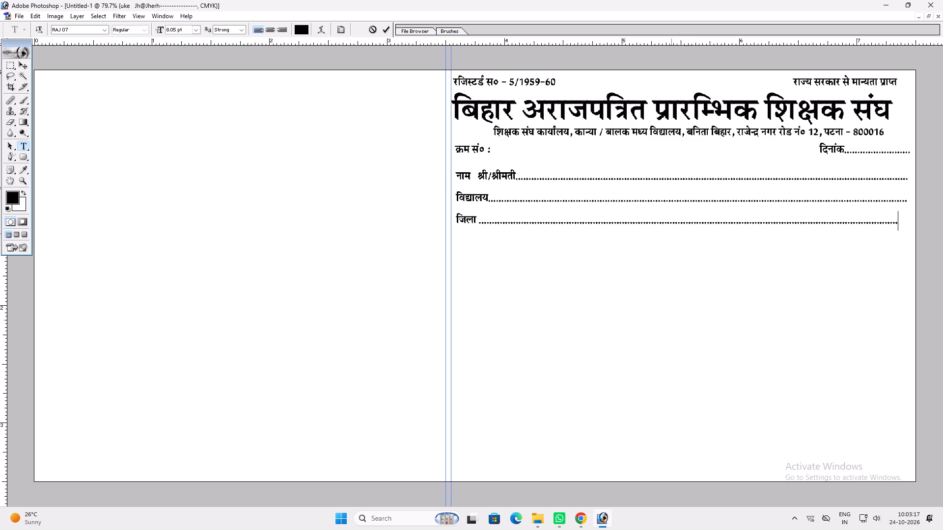
text(---)
key(minus)
Add a line reading स्थायी पता beneath जिला, with the copied dotted leader shortened to match the other lines' ends.
key(Return)
text(LFkk;h)
key(space)
text(irk)
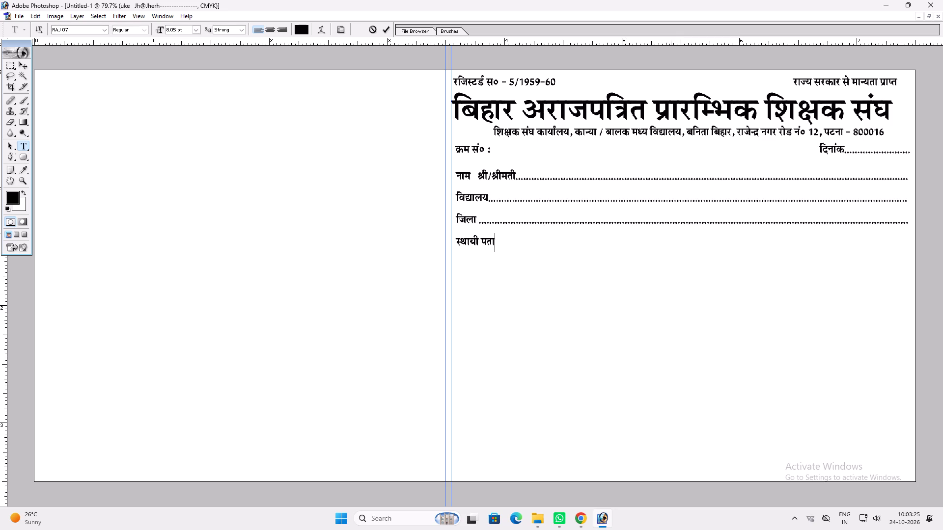
key(ctrl+v)
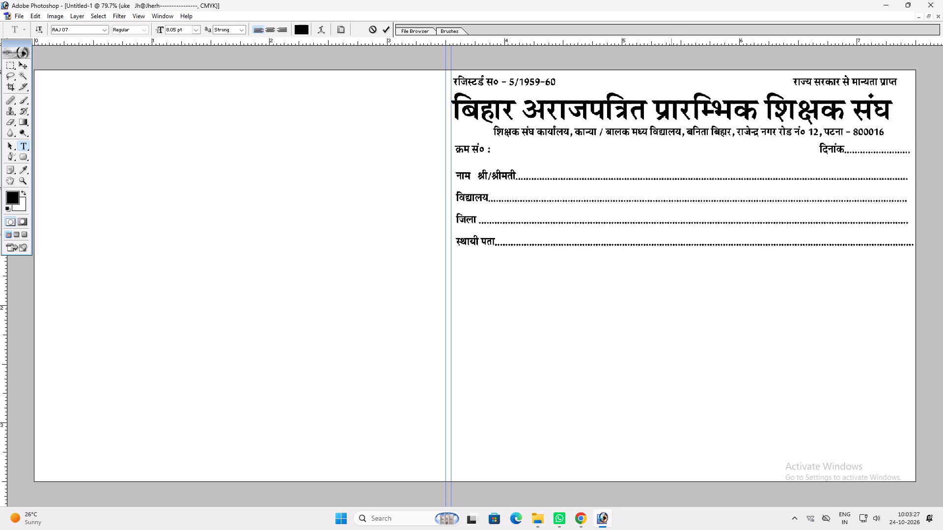
key(BackSpace)
key(BackSpace)
Add a line reading मोबाईल नं beneath स्थायी पता, with the copied dotted leader shortened to match the other lines' ends.
key(Return)
text(es)
key(BackSpace)
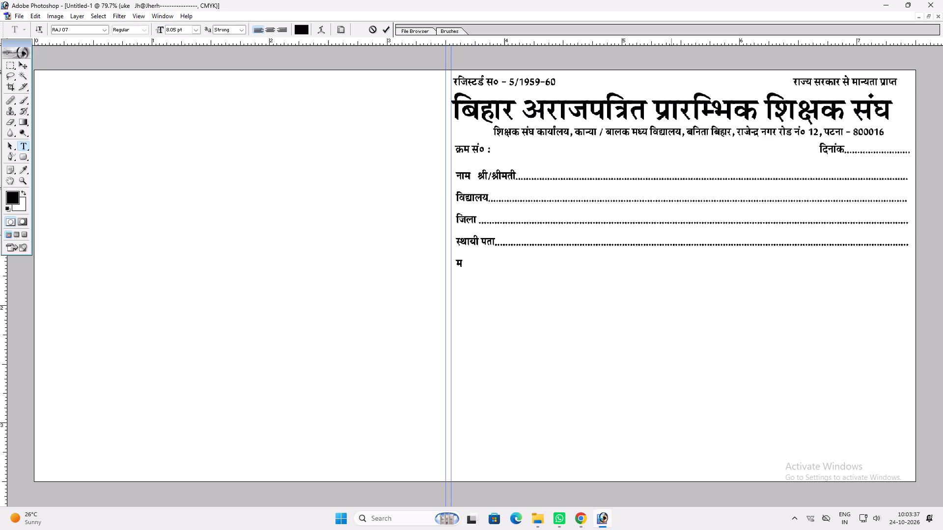
text(ksckbZy)
key(space)
text(ua)
key(alt+0)
key(alt+1)
key(alt+4)
key(alt+0)
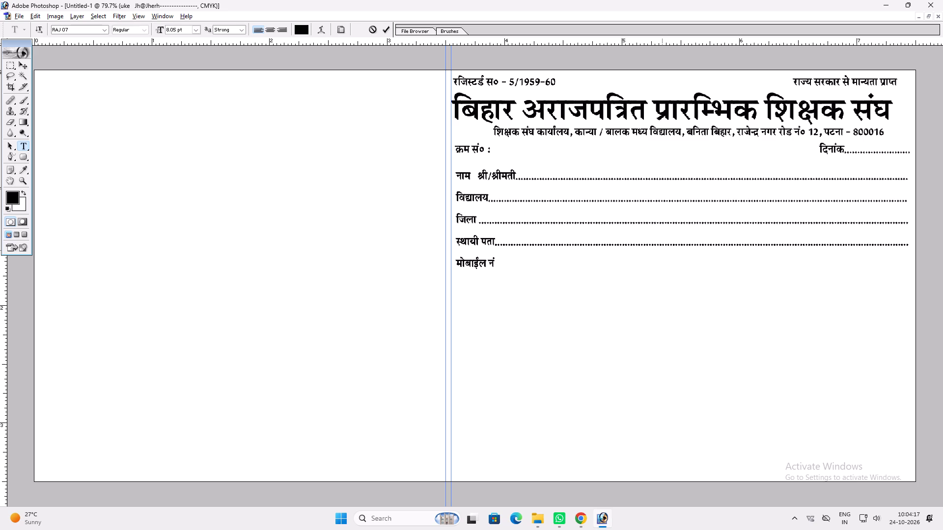
key(ctrl+v)
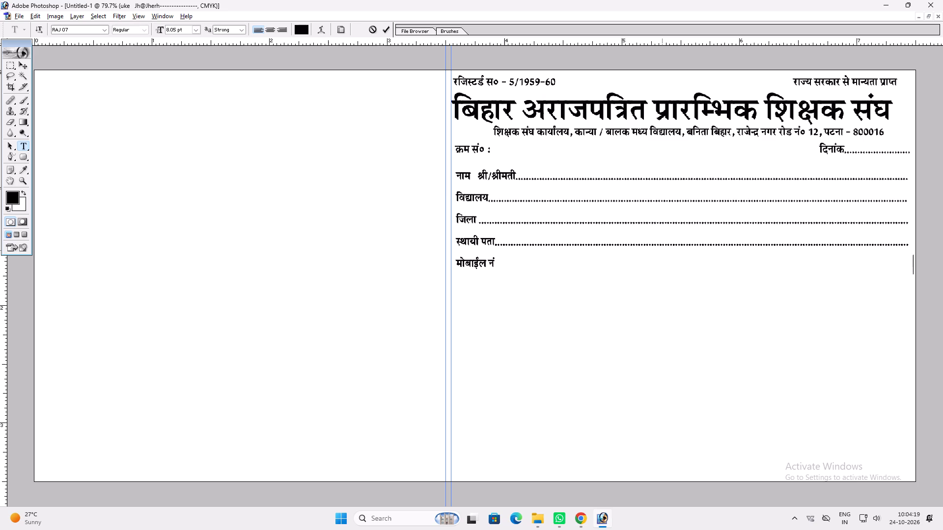
key(BackSpace)
key(BackSpace)
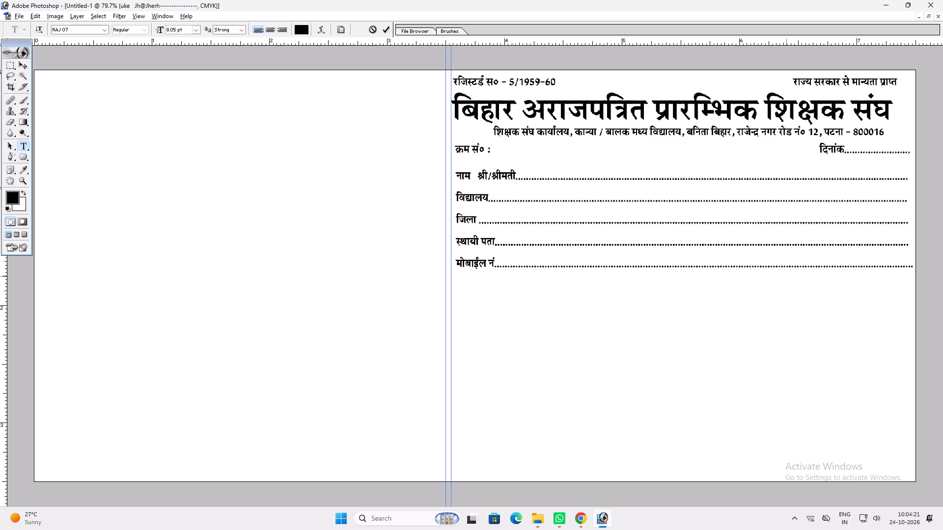
Start a new line beneath मोबाईल नं with the word सधन्यवाद.
key(Return)
text(/l)
key(BackSpace)
key(BackSpace)
text(l/)
text(ku)
key(BackSpace)
key(shift+u)
key(semicolon)
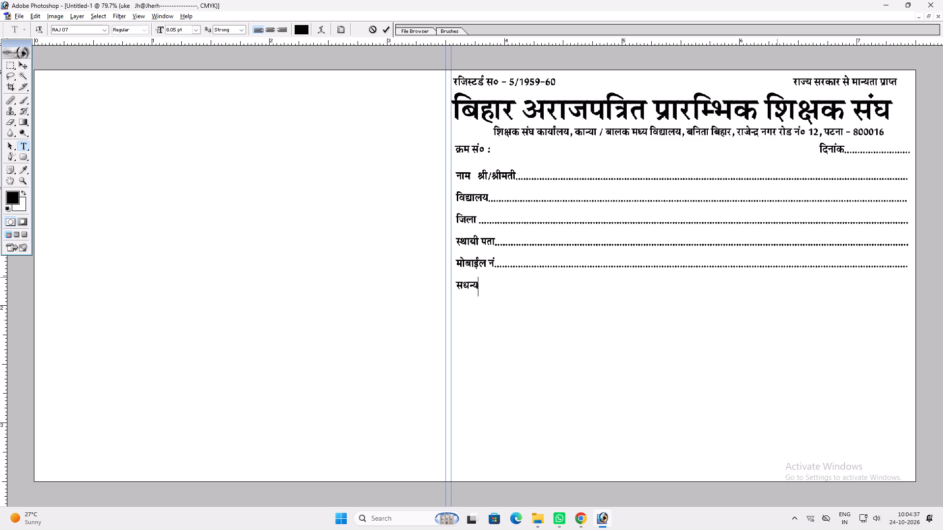
key(k)
key(BackSpace)
text(on)
key(BackSpace)
text(kn)
key(space)
Continue the सधन्यवाद line with the words निम्नलिखित राशि प्राप्त किया.
text(fuE)
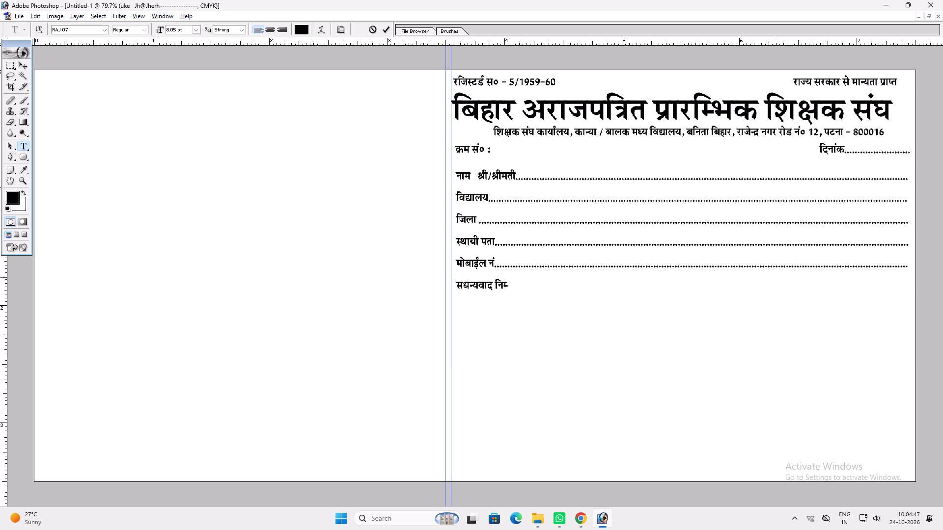
key(u)
text(fy)
text(f[kr)
key(space)
text(jkf')
text(k)
key(space)
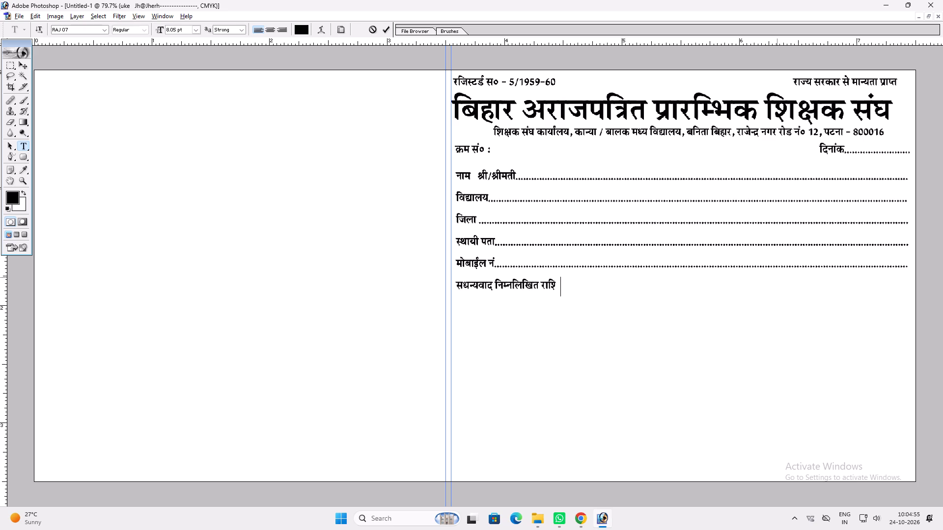
text(izkIr)
key(space)
text(fd)
text(;k)
key(space)
Append the copied dotted leader after किया and cut off the part running past the other lines' ends.
key(ctrl+v)
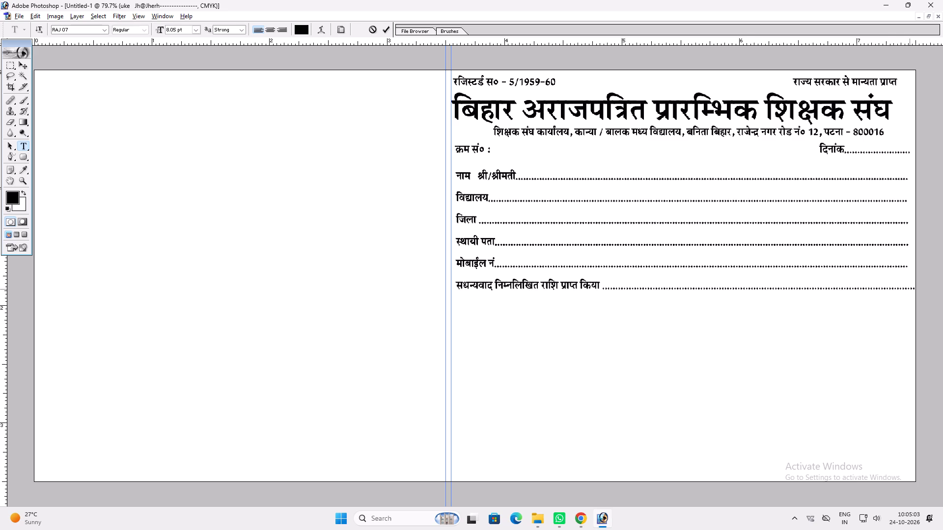
click(909, 290)
key(shift+End)
key(shift+BackSpace)
Start a numbered list beneath the सधन्यवाद line with the text 1. सदस्यता शुल्क वर्ष.
key(Return)
key(1)
text(-)
key(space)
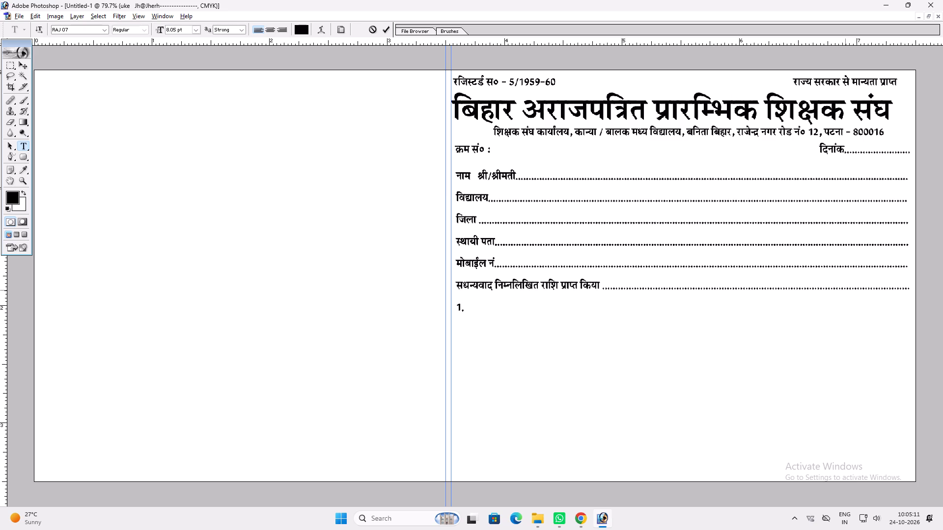
key(l)
text(nL;)
text(rk)
key(space)
text('kqU)
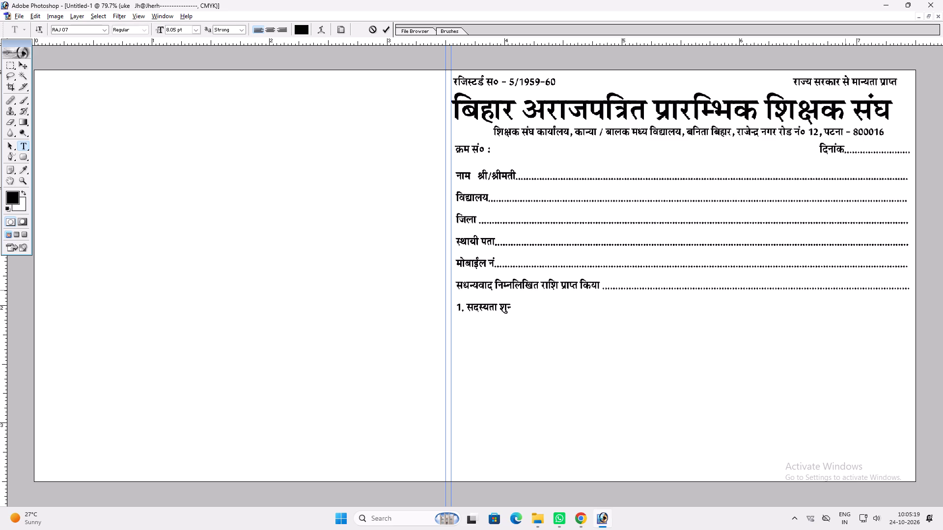
key(BackSpace)
text(Yd)
key(space)
text(o"kZ)
key(BackSpace)
text(Z)
key(space)
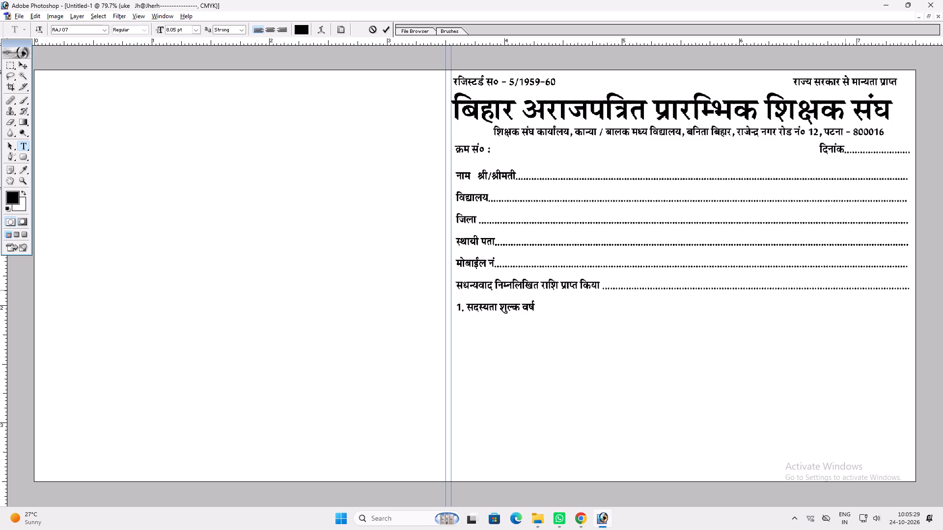
Delete the dotted leader after किया, keeping item 1 on its own line below.
click(601, 288)
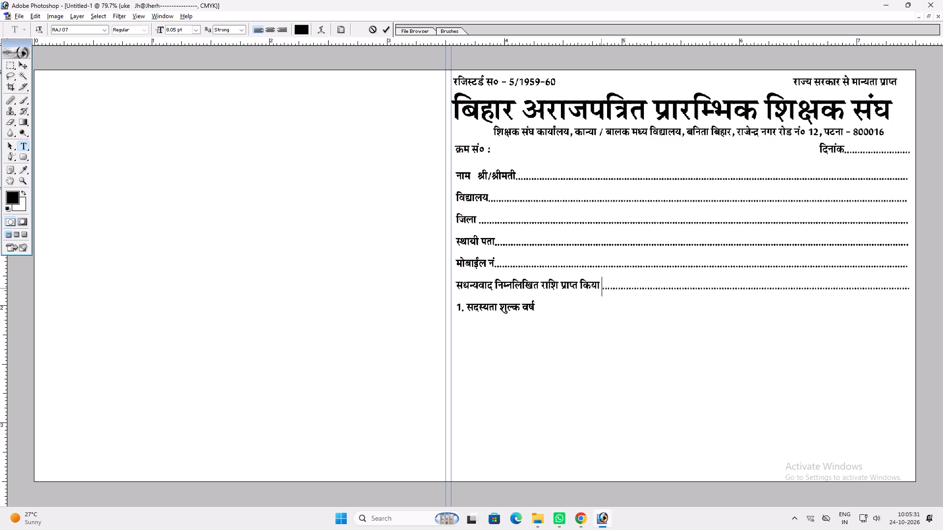
key(shift+End)
key(shift+BackSpace)
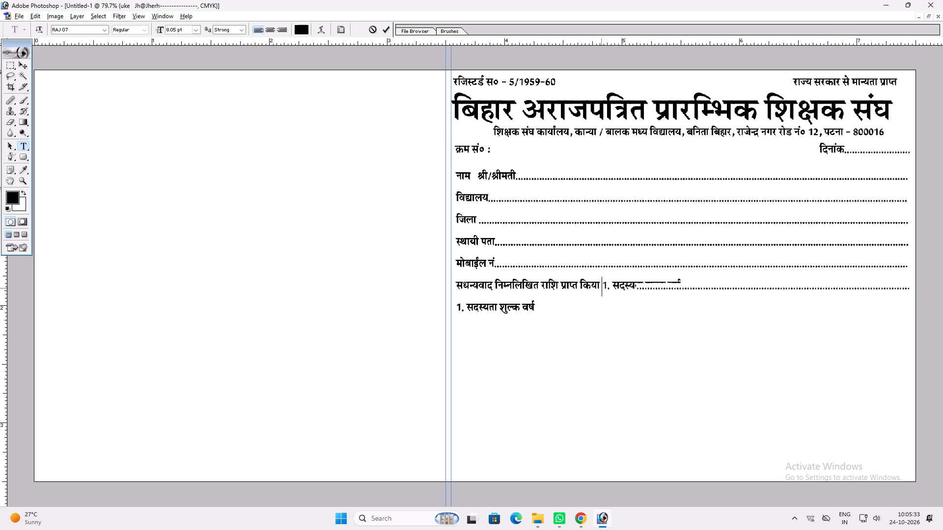
key(Return)
click(601, 288)
click(601, 288)
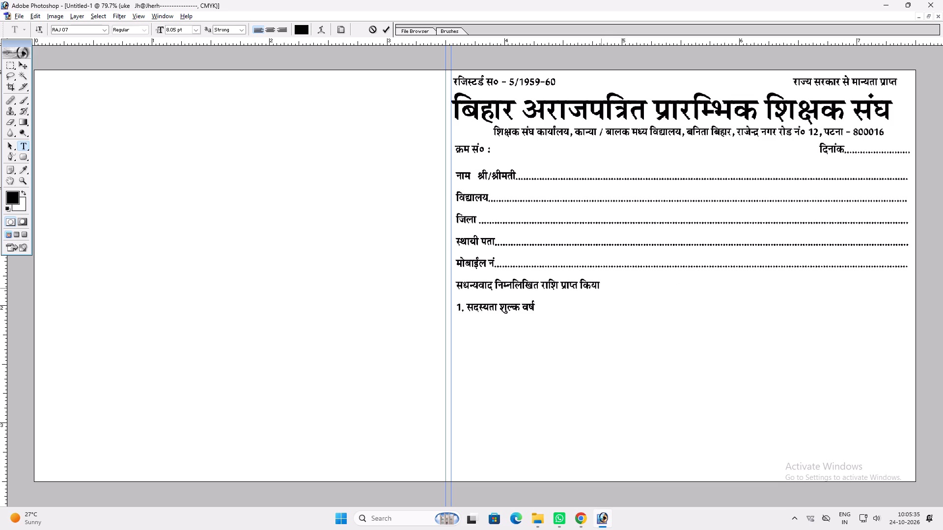
Change the सधन्यवाद निम्नलिखित राशि प्राप्त किया line to the bolder, wider font two places after RAJ 07.
click(601, 286)
key(shift+Home)
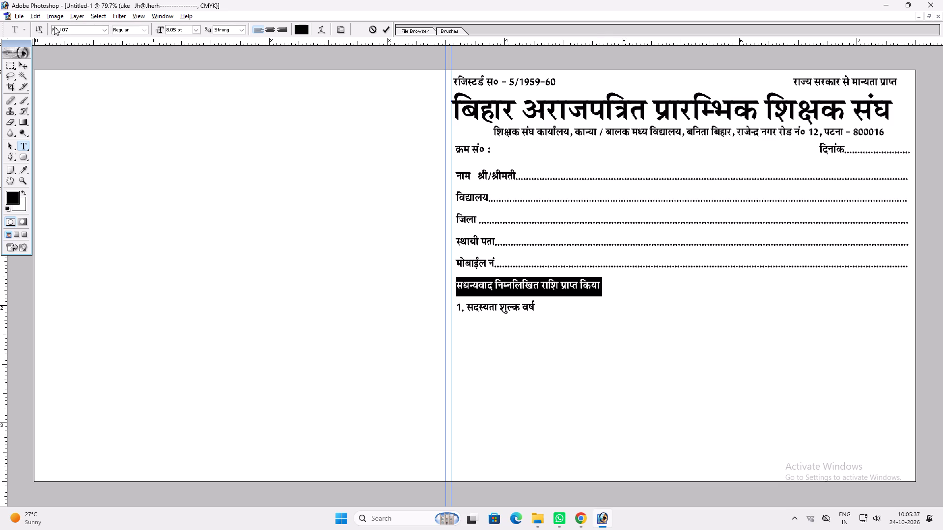
click(58, 28)
key(Down)
key(Down)
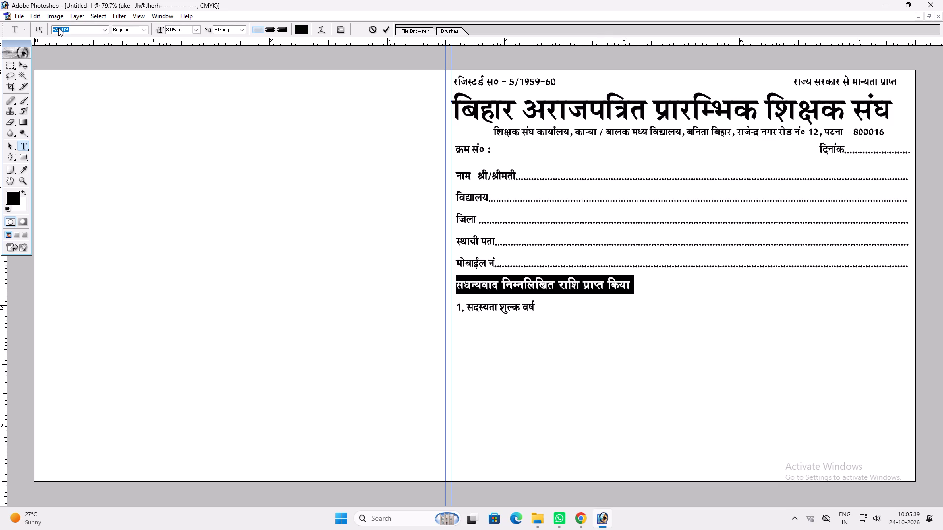
key(Return)
key(Return)
Continue item 1 after वर्ष with a short dotted blank followed by the words के लिए.
click(527, 311)
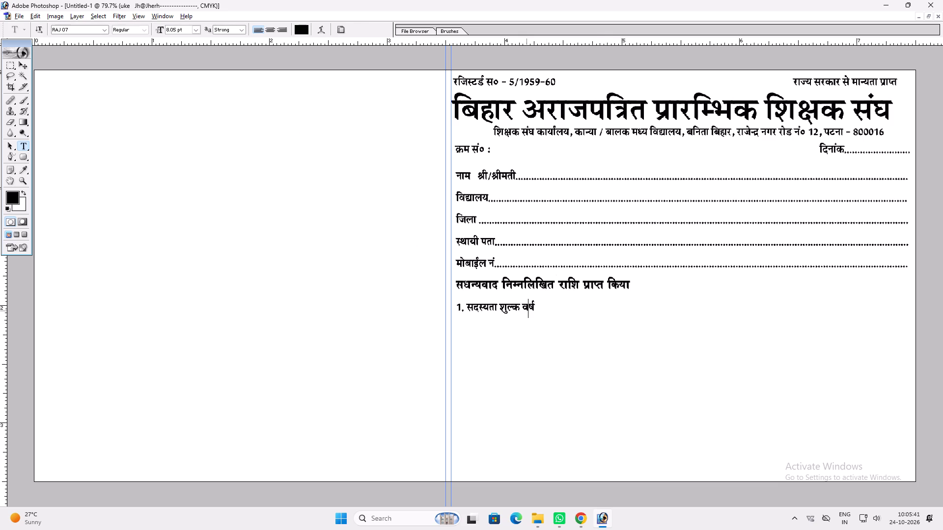
key(End)
text(--)
key(minus)
key(minus)
key(minus)
key(minus)
key(minus)
key(minus)
key(minus)
key(minus)
key(minus)
key(minus)
key(minus)
key(minus)
key(minus)
key(minus)
key(minus)
key(minus)
key(minus)
key(minus)
key(minus)
key(minus)
key(space)
text(s)
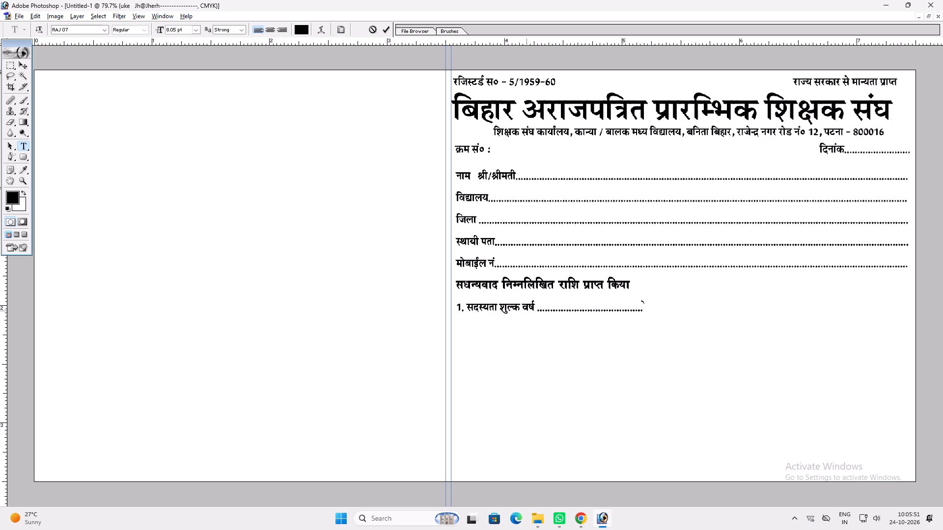
key(BackSpace)
text(dd)
key(BackSpace)
text(s fy,)
Add a longer dotted blank after के लिए and close item 1 with the word रूपये.
key(minus)
key(minus)
key(minus)
key(minus)
key(minus)
key(minus)
key(minus)
key(minus)
key(minus)
key(minus)
key(minus)
key(minus)
key(minus)
key(minus)
key(minus)
key(minus)
key(minus)
key(minus)
key(minus)
key(minus)
key(minus)
key(minus)
key(minus)
key(minus)
key(minus)
key(minus)
key(minus)
key(minus)
key(minus)
key(minus)
key(minus)
key(minus)
key(minus)
key(minus)
key(minus)
key(minus)
key(minus)
key(minus)
key(minus)
key(minus)
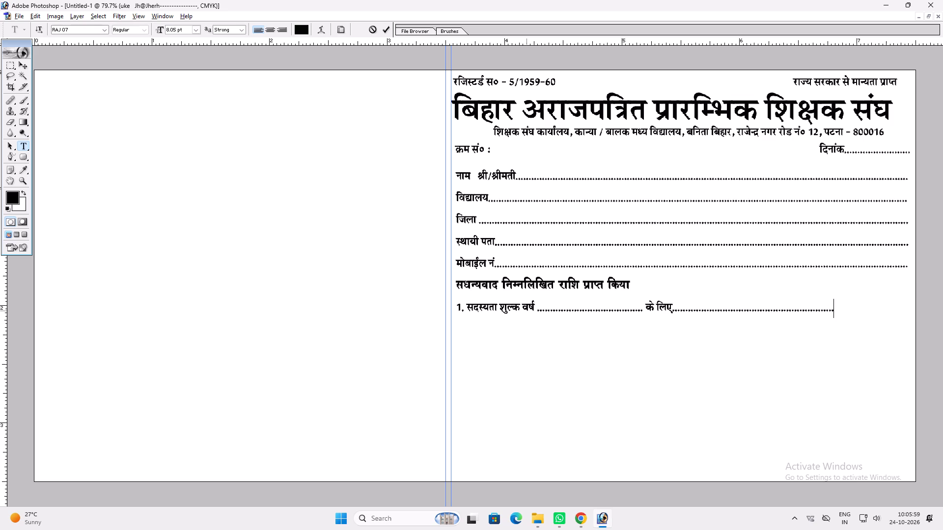
text(:i;s)
Lengthen both dotted blanks in item 1 so that रूपये ends level with the leaders of the lines above.
click(621, 310)
key(minus)
key(minus)
key(minus)
key(minus)
key(minus)
key(minus)
key(minus)
key(minus)
key(minus)
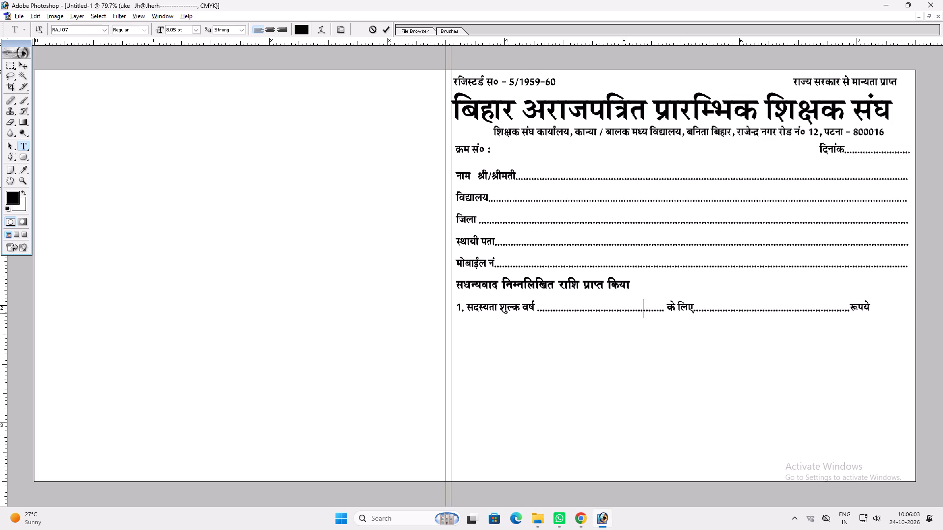
click(795, 314)
key(minus)
key(minus)
key(minus)
text(--------)
key(minus)
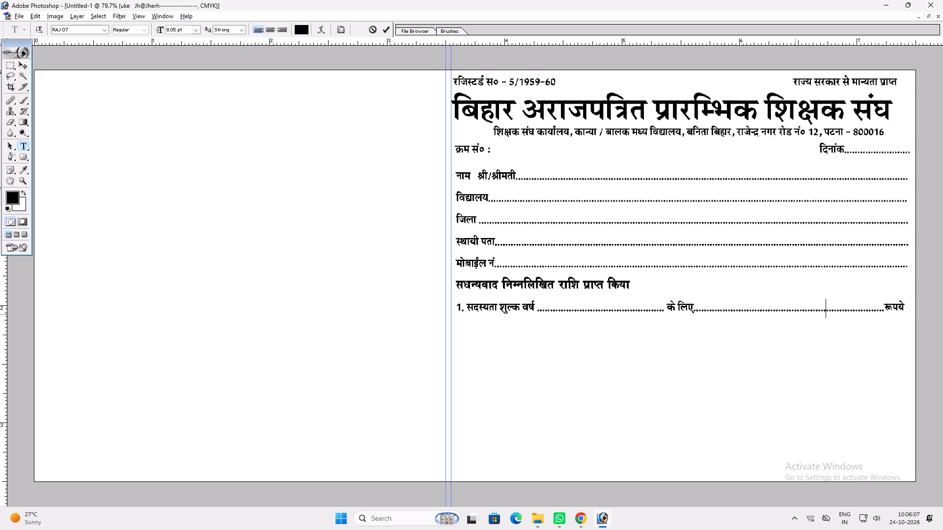
Start a new line beneath item 1 with the text 2. संगठन विशेष कोष.
key(End)
key(Return)
text(2-)
key(space)
text(la)
text(xBu)
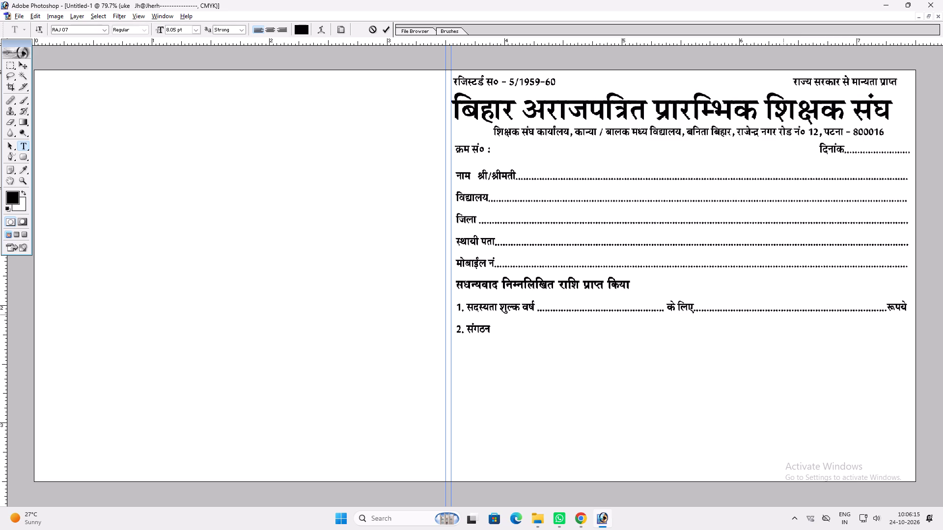
key(space)
key(space)
key(BackSpace)
text(fo'ks)
key(shift+Return)
key(BackSpace)
text("k)
key(space)
text(dks"k)
key(space)
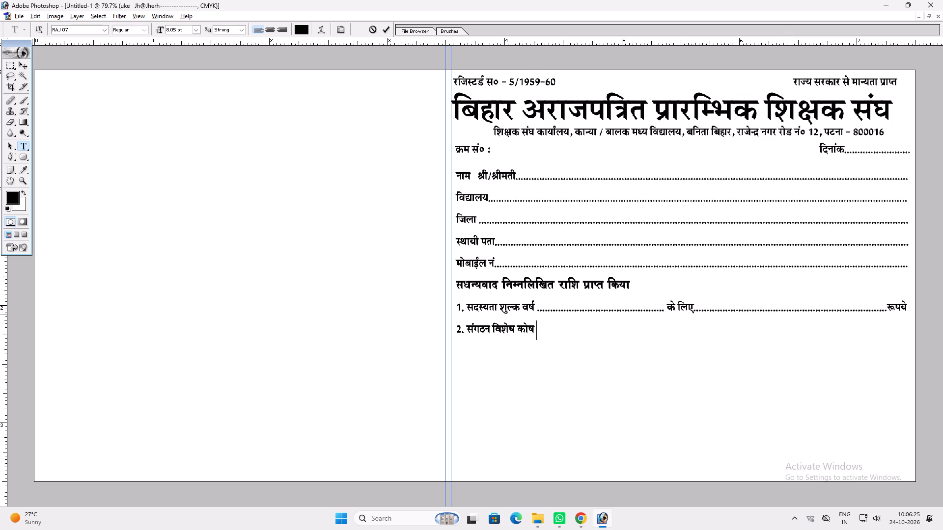
Append the copied dotted leader after कोष and trim it back to the other lines' ends.
key(ctrl+v)
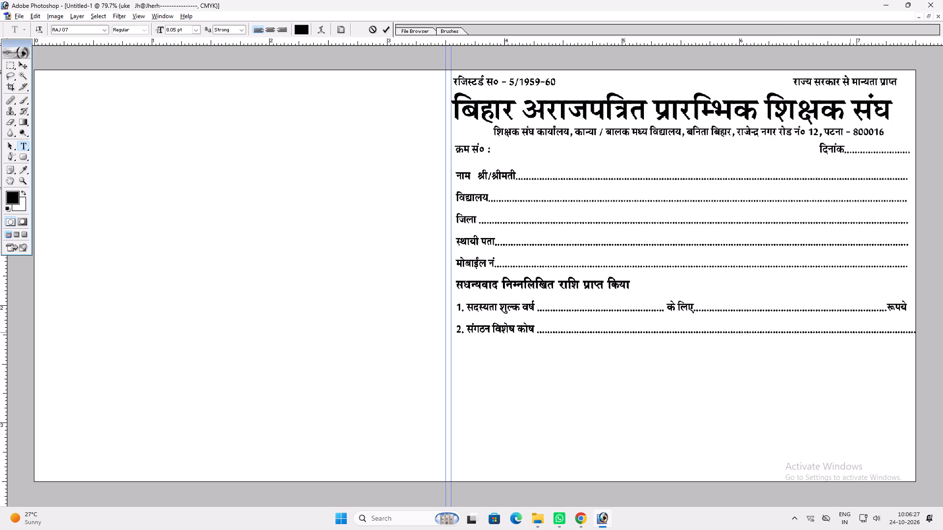
key(BackSpace)
key(BackSpace)
key(BackSpace)
key(BackSpace)
key(BackSpace)
key(BackSpace)
key(BackSpace)
key(BackSpace)
key(BackSpace)
key(BackSpace)
key(BackSpace)
key(BackSpace)
key(BackSpace)
key(BackSpace)
key(BackSpace)
key(BackSpace)
key(BackSpace)
key(BackSpace)
key(BackSpace)
key(BackSpace)
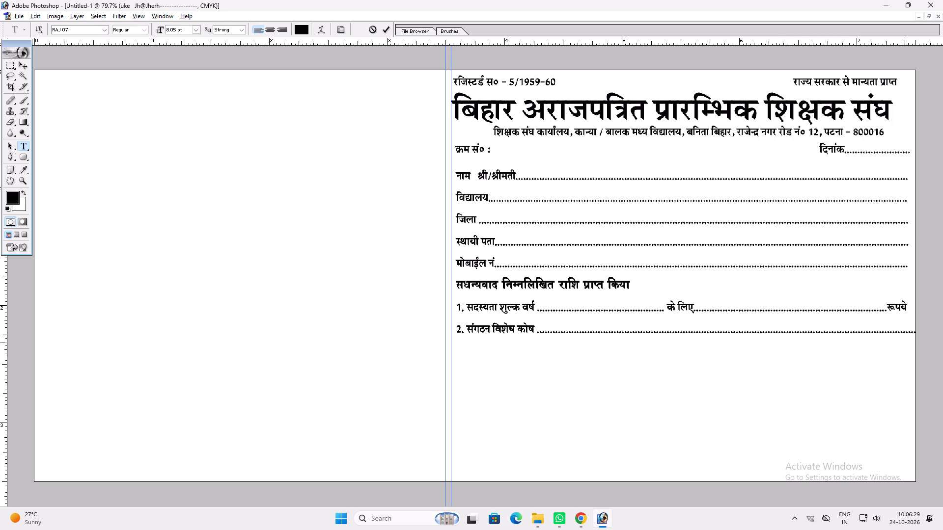
key(BackSpace)
key(BackSpace)
key(BackSpace)
key(BackSpace)
key(BackSpace)
Increase the line spacing of the whole fill-in text block, from the नाम line through item 2.
key(ctrl+a)
key(alt+Down)
key(alt+Down)
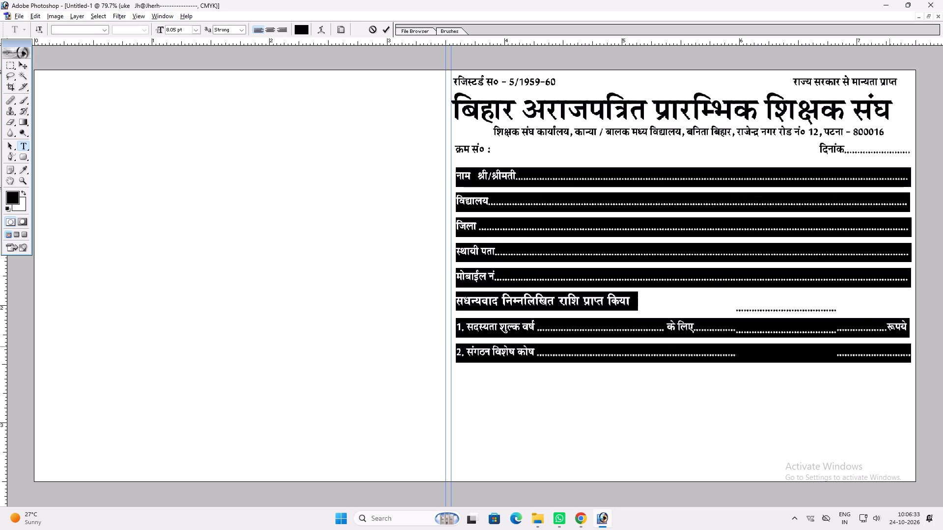
key(Return)
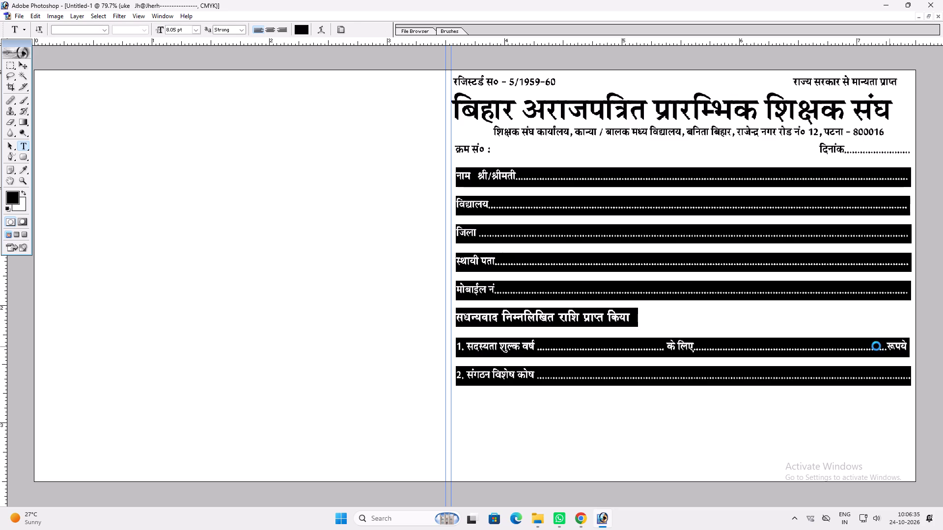
key(v)
key(v)
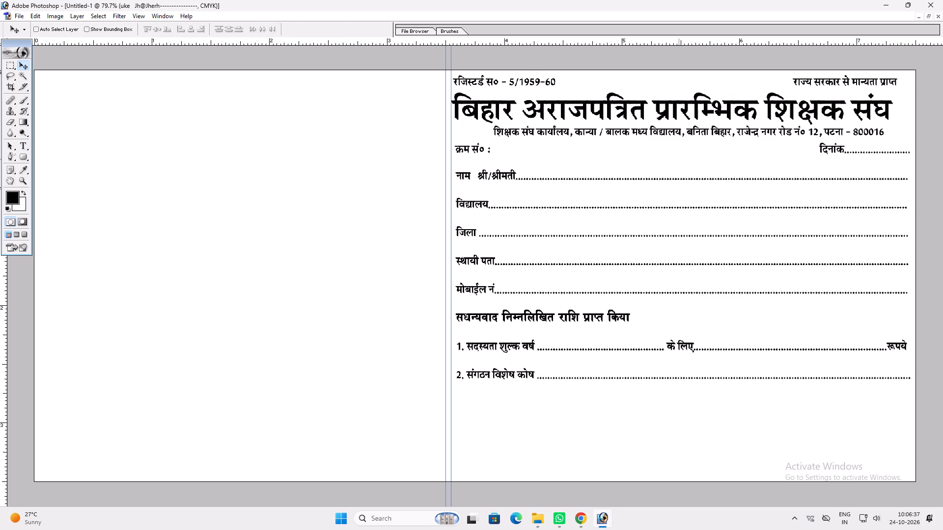
Duplicate the office address line under the heading and place the copy in the blank area beneath item 2.
key(t)
click(532, 137)
key(Return)
key(v)
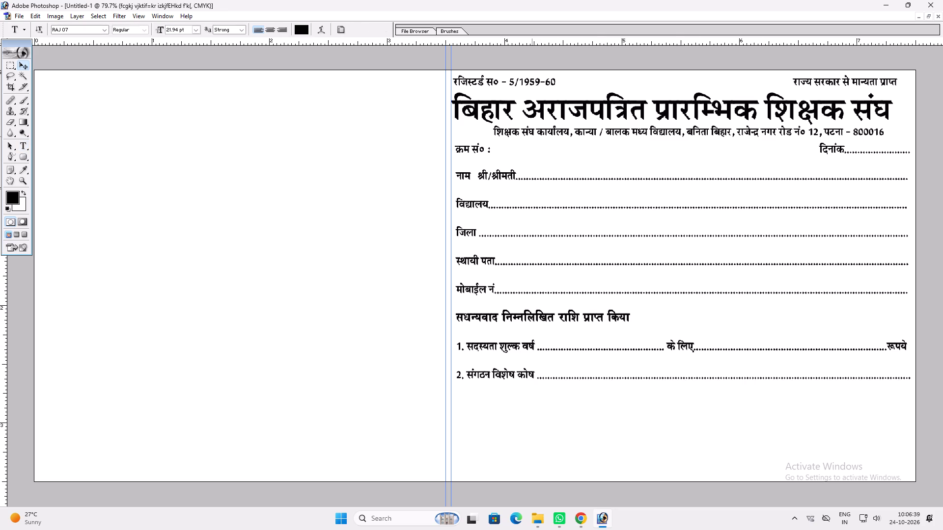
right_click(527, 132)
click(541, 137)
alt+drag(550, 130, 570, 381)
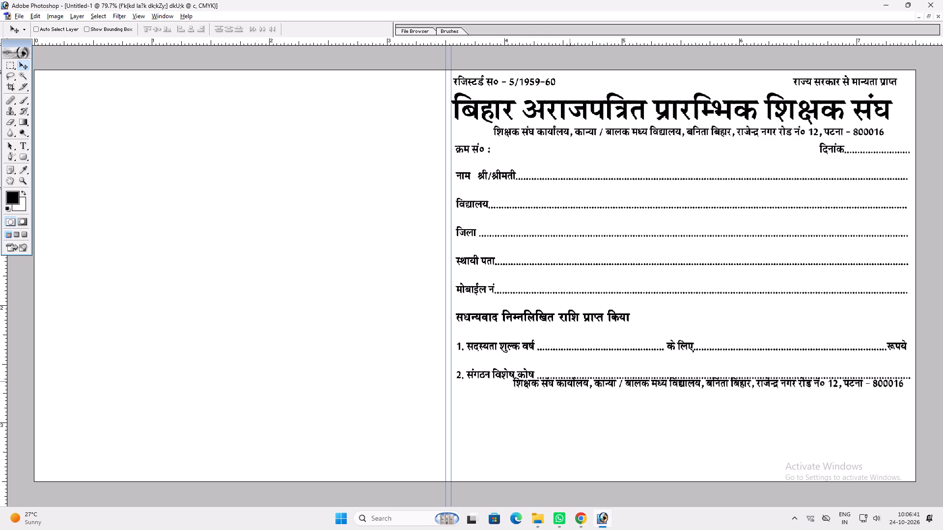
alt+drag(570, 381, 568, 411)
key(t)
click(568, 411)
key(ctrl+a)
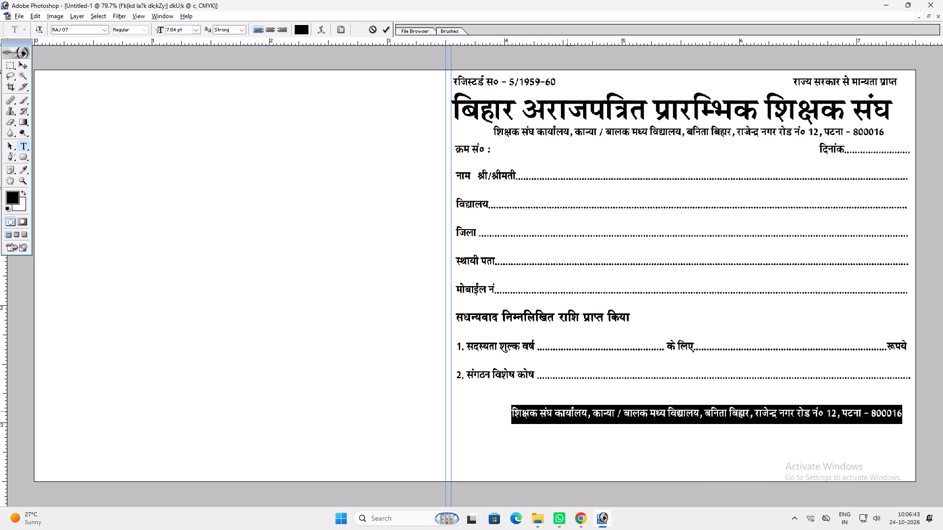
key(Return)
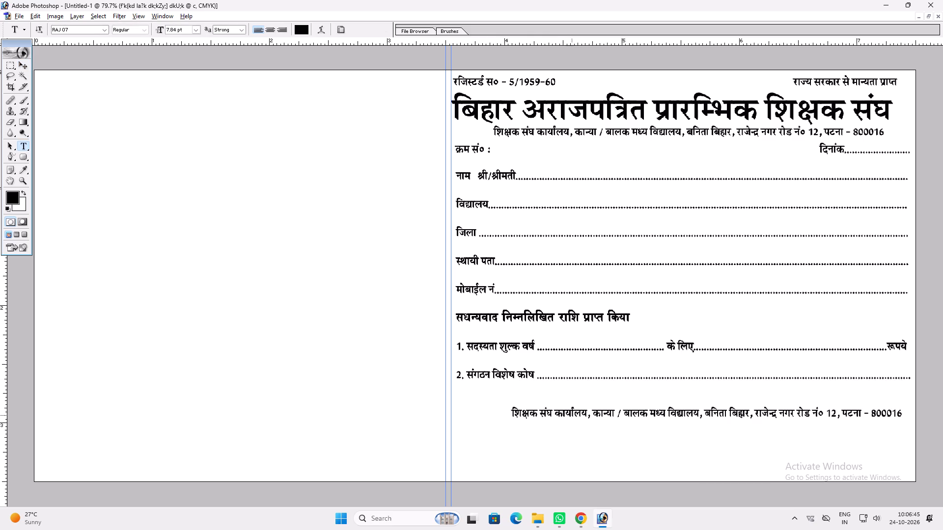
key(v)
drag(617, 424, 608, 438)
Copy the word रूपये from the end of item 1 and put it in place of the last dots of item 2.
key(t)
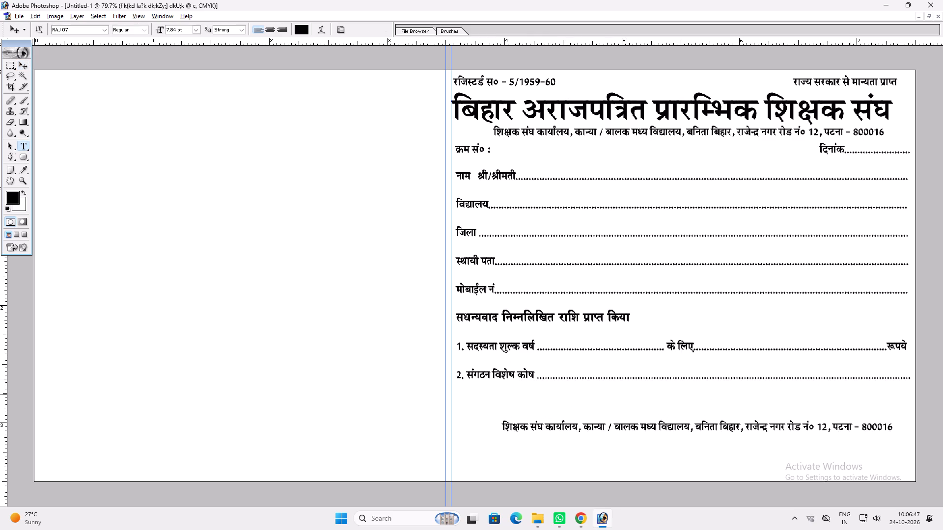
drag(888, 349, 905, 350)
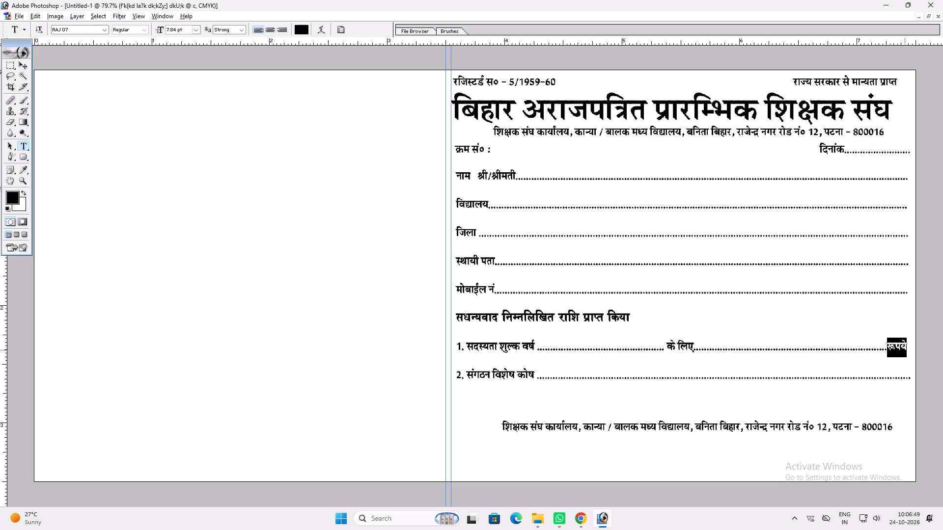
drag(905, 350, 906, 350)
key(ctrl+c)
drag(892, 379, 910, 380)
key(ctrl+v)
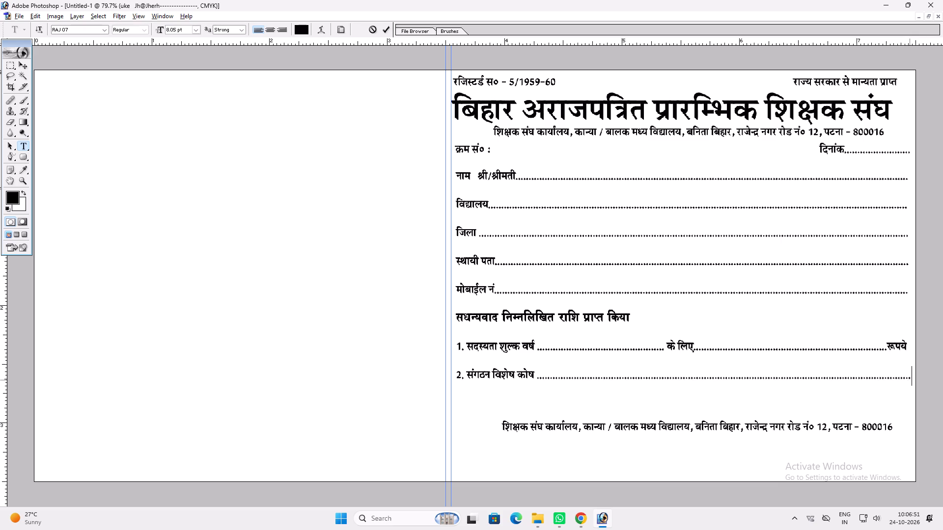
click(893, 378)
key(BackSpace)
key(Return)
click(910, 376)
key(s)
key(Return)
key(v)
Widen the line spacing of the fill-in text block further so that item 2 sits just above the copied address line.
key(t)
click(640, 380)
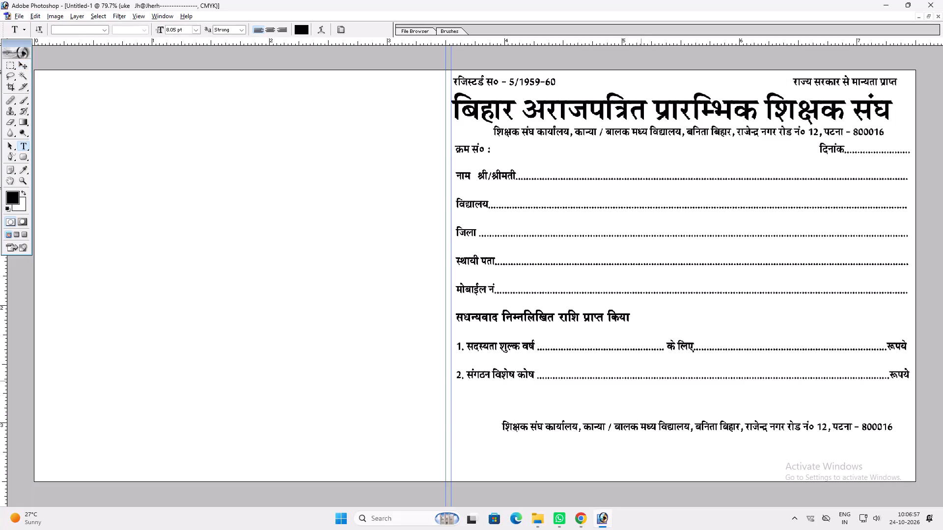
key(ctrl+a)
key(alt+Down)
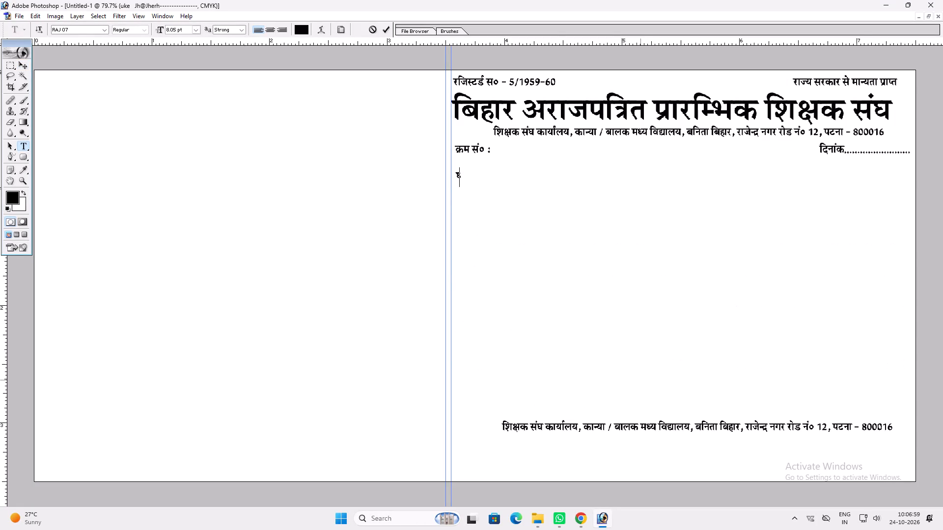
key(ctrl+z)
key(Return)
key(v)
key(v)
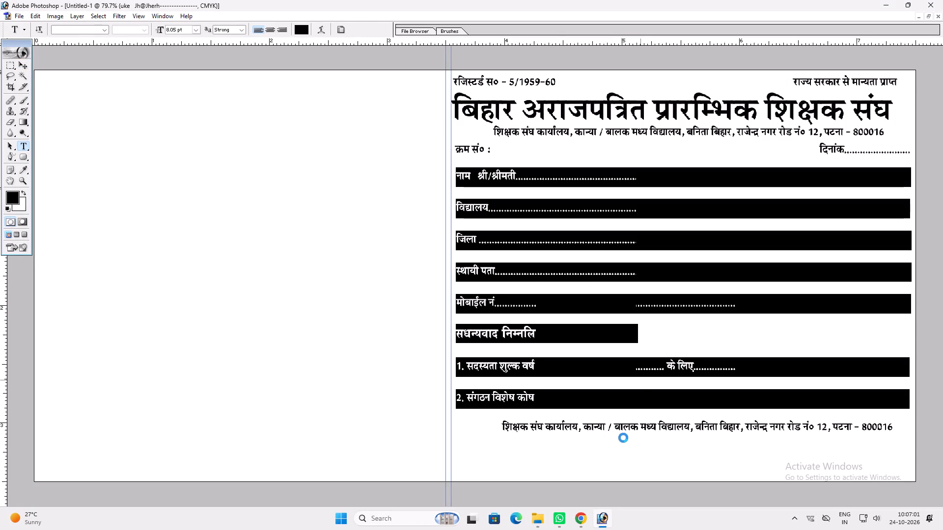
Draw a flat ellipse about 1.2 inches wide beneath item 2 and copy its white area onto a new topmost layer.
key(u)
click(123, 28)
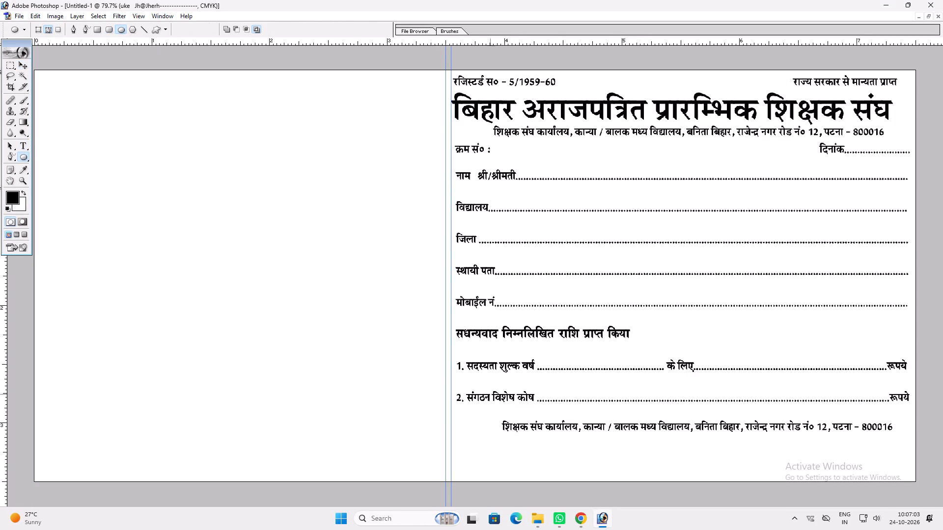
drag(461, 419, 584, 475)
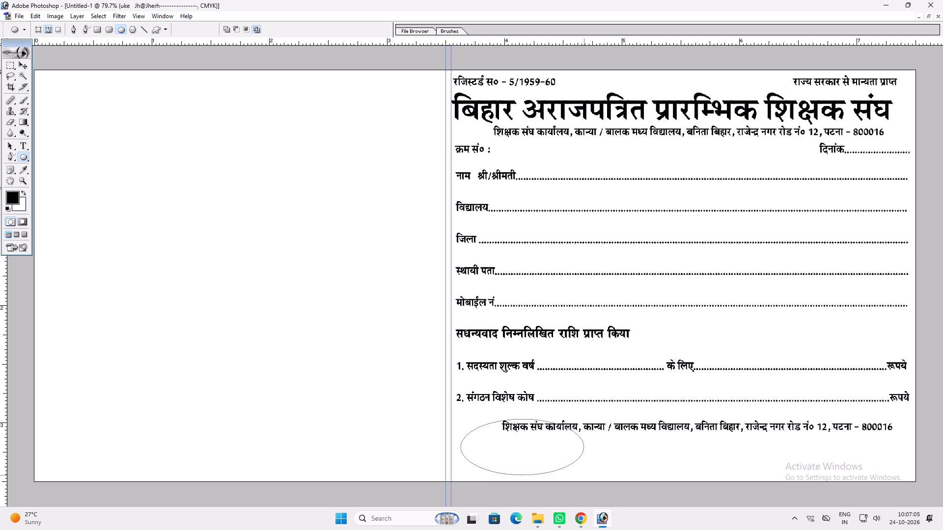
drag(584, 475, 600, 459)
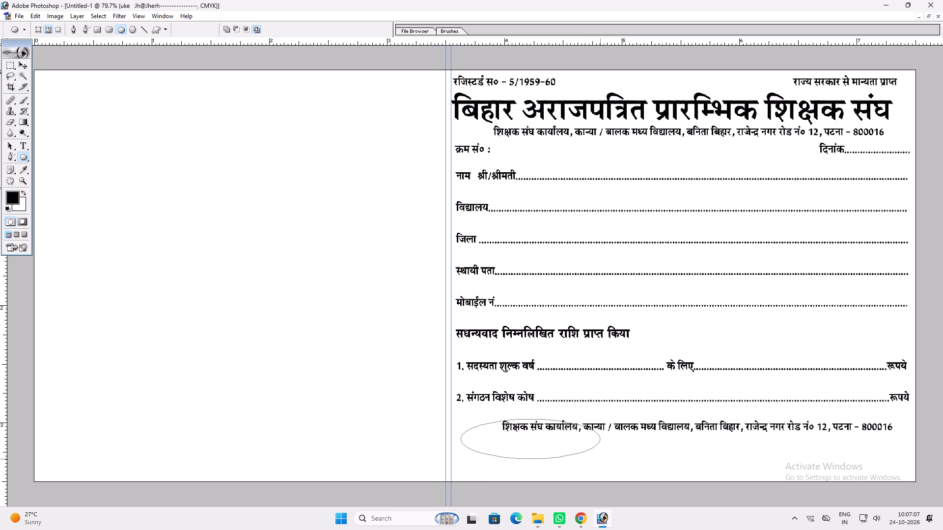
key(ctrl+Return)
key(v)
right_click(600, 459)
click(627, 465)
key(ctrl+c)
key(ctrl+v)
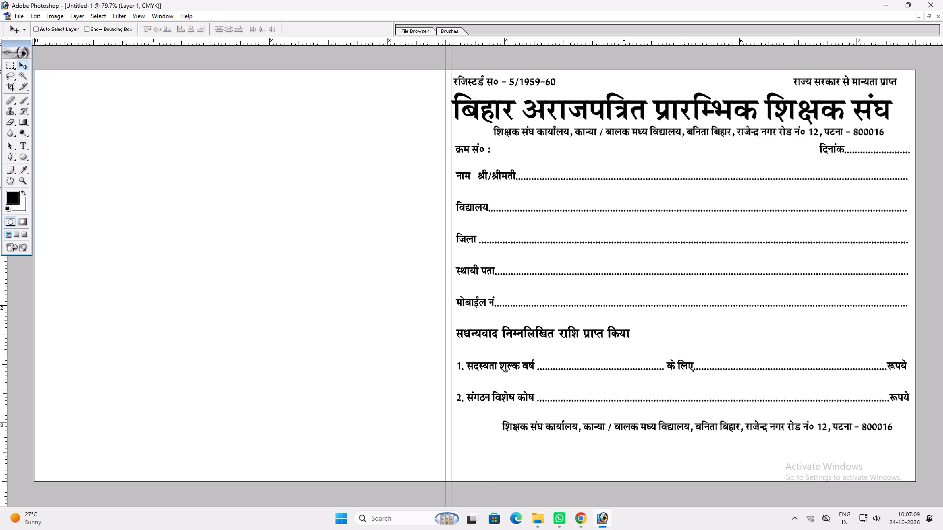
key(ctrl+shift+bracketright)
Give the ellipse layer a black outside stroke.
key(alt+l)
key(alt+y)
key(k)
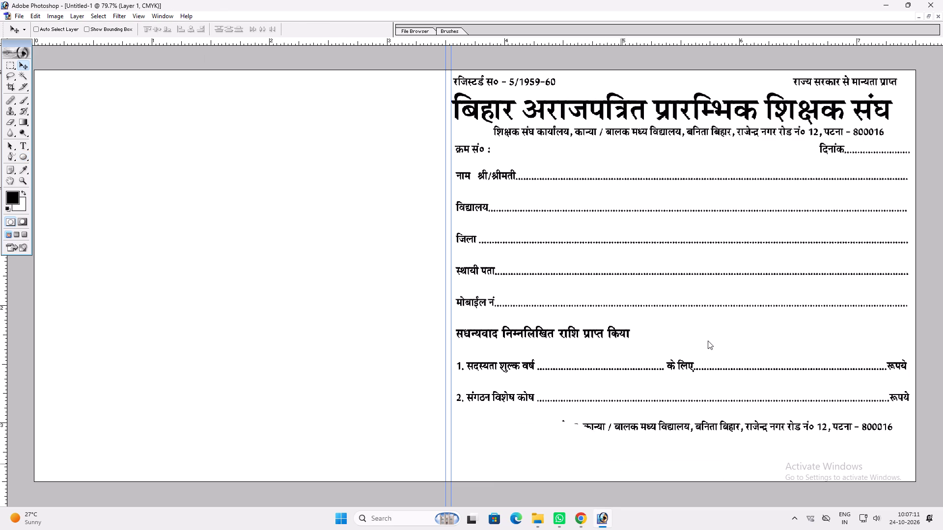
scroll(636, 365, up, 2)
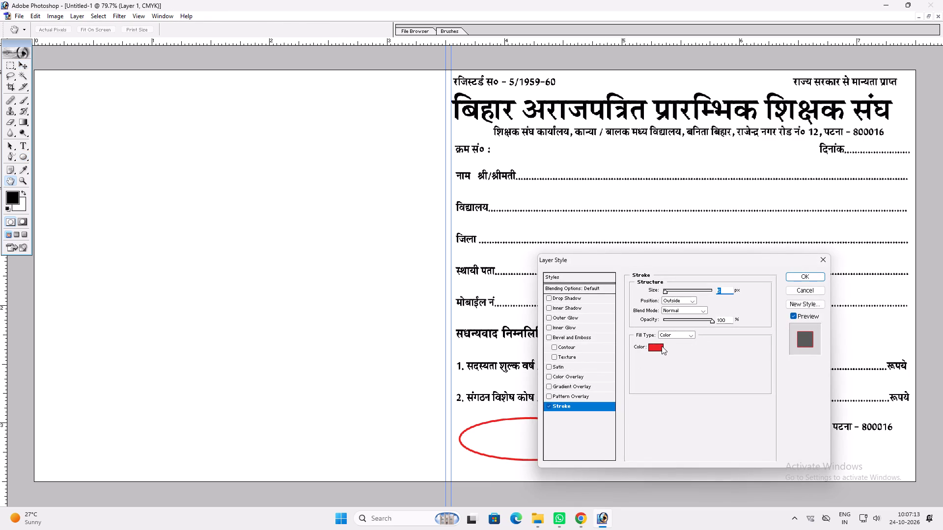
click(662, 345)
drag(461, 308, 596, 380)
key(Return)
key(Return)
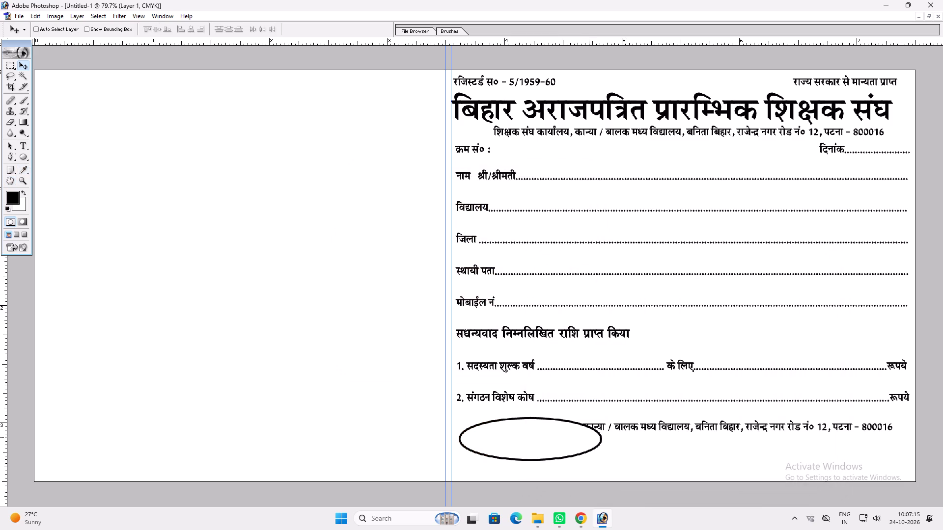
Nudge the outlined ellipse up slightly and scale it down to about 92%.
key(Up)
key(Up)
key(Up)
key(Up)
key(Up)
key(Up)
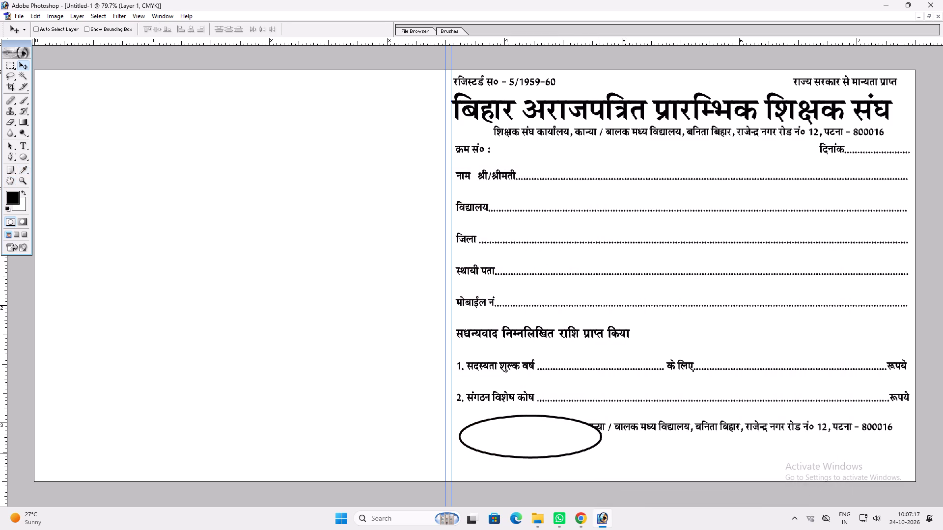
key(ctrl+t)
shift+drag(599, 459, 587, 455)
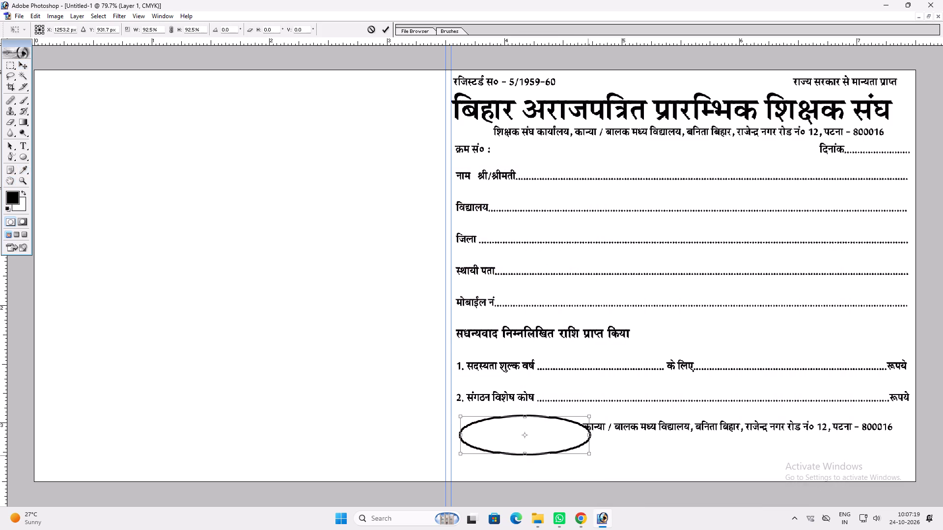
shift+drag(587, 455, 589, 452)
key(shift+Return)
text(vv)
Draw a smaller ellipse about 0.8 inch wide overlapping the outlined ellipse's left end and copy its area onto a new topmost layer.
key(u)
shift+drag(441, 418, 534, 456)
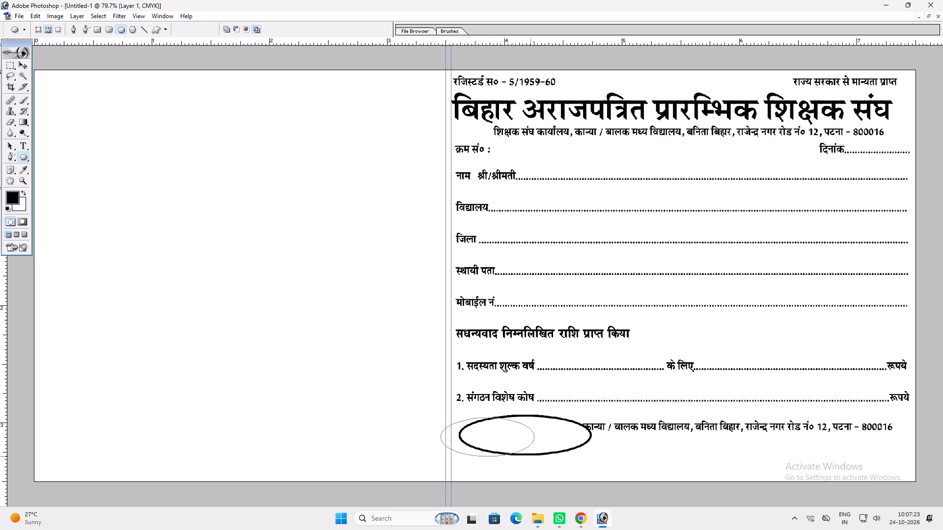
key(ctrl+Return)
key(v)
right_click(519, 473)
click(538, 478)
key(ctrl+c)
key(ctrl+v)
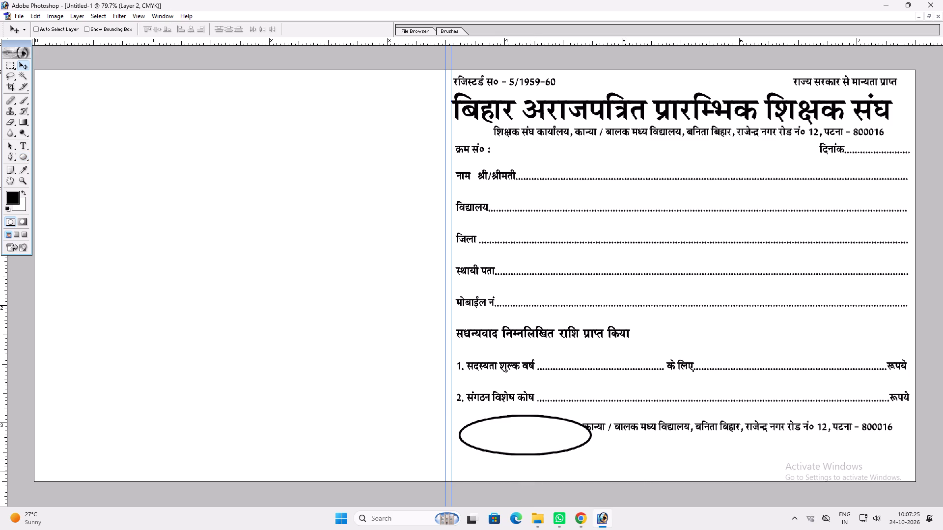
key(ctrl+shift+bracketright)
Delete the part of the small ellipse that lies outside the outlined ellipse, and clear the selection.
key(v)
ctrl+click(536, 445)
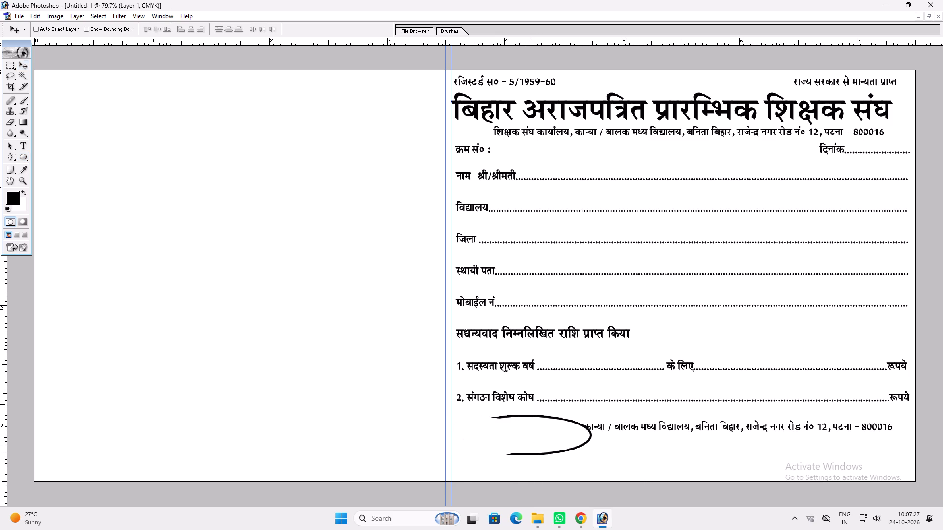
key(w)
click(530, 404)
key(v)
ctrl+click(491, 432)
key(Delete)
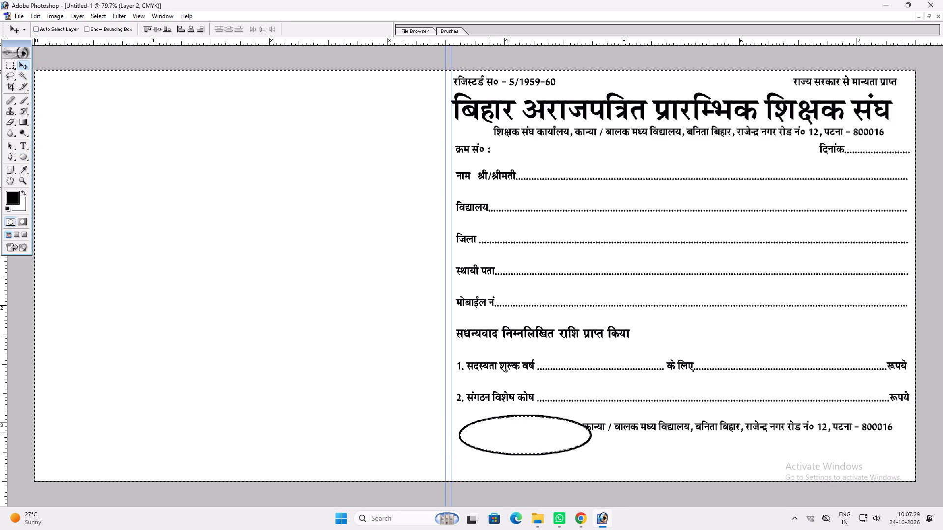
key(ctrl+d)
Apply a black Color Overlay to the trimmed small ellipse and nudge it slightly left within the outline.
key(alt+l)
key(alt+y)
key(n)
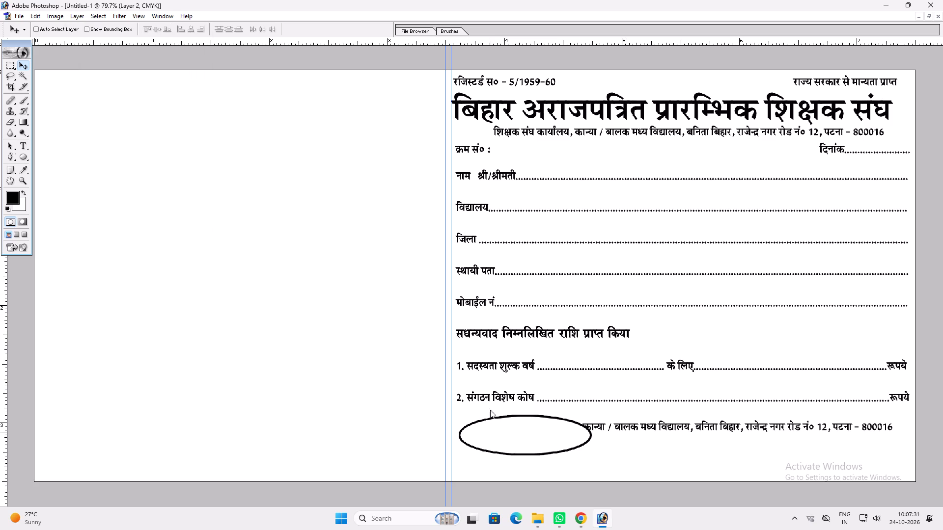
click(575, 375)
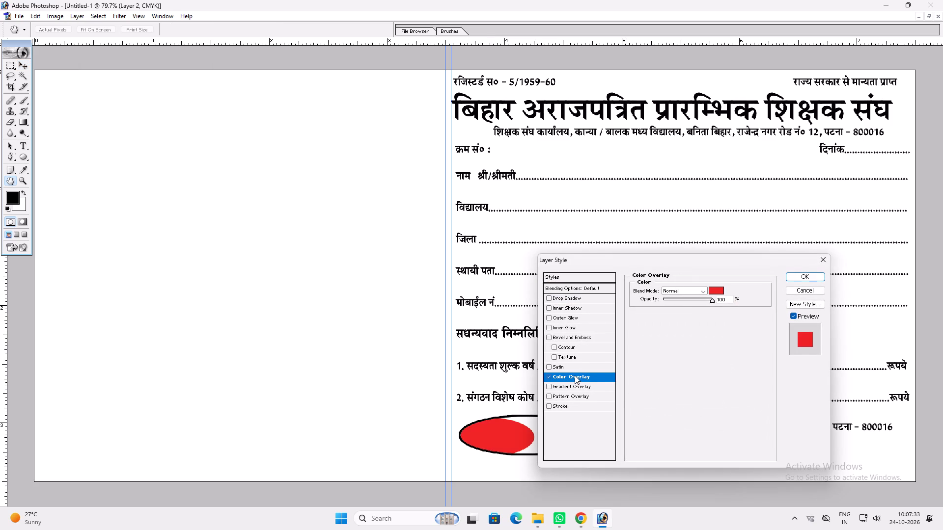
click(713, 291)
drag(456, 300, 606, 376)
key(Return)
key(Return)
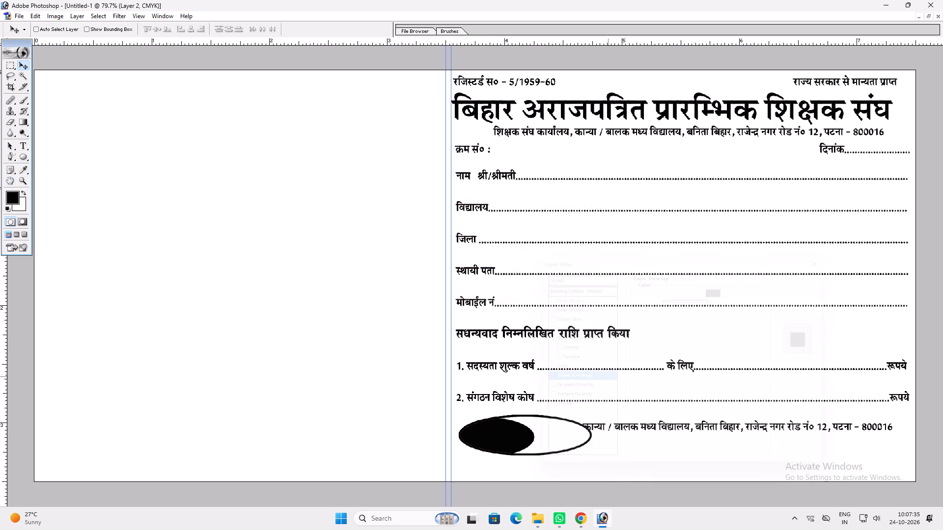
key(v)
key(Left)
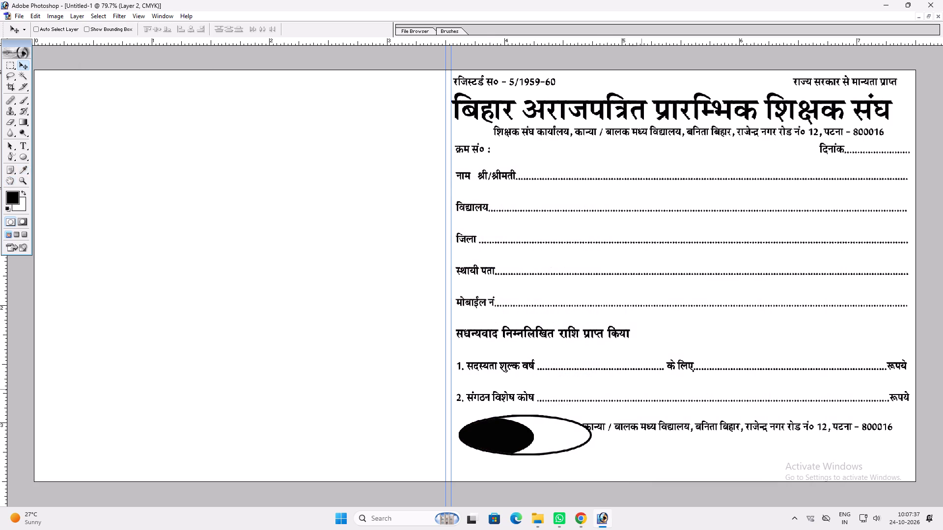
Move the duplicated address line down beside the ellipse, replace its text with रू, bring it to the front and fill it white.
ctrl+click(619, 426)
drag(619, 426, 627, 435)
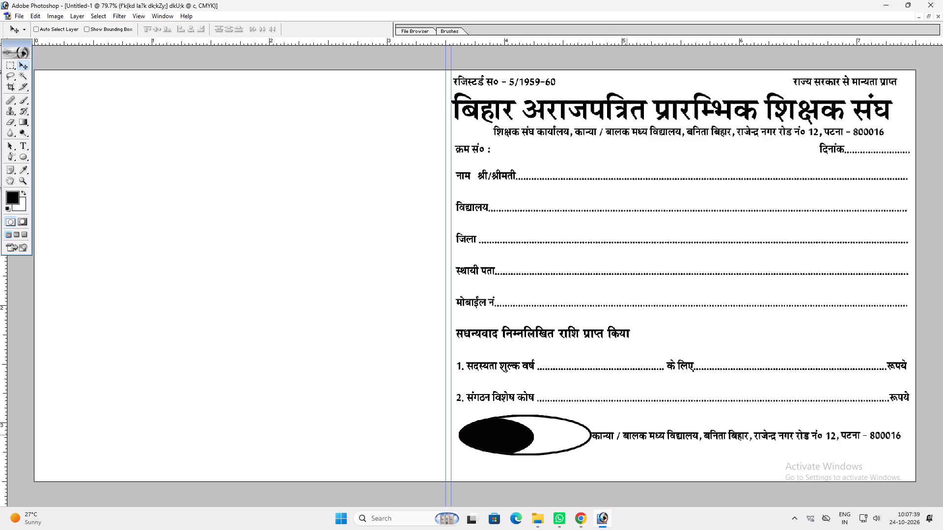
drag(627, 435, 630, 439)
key(t)
click(630, 439)
key(ctrl+a)
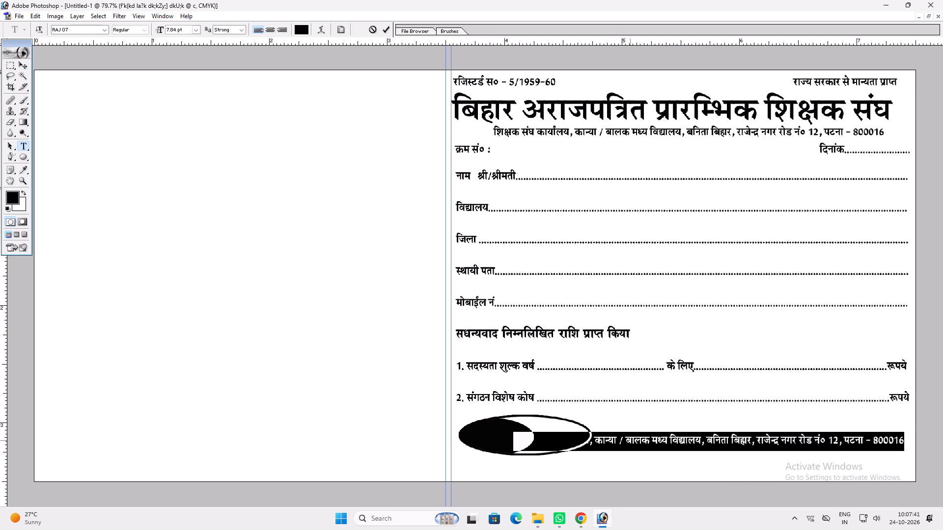
key(shift+colon)
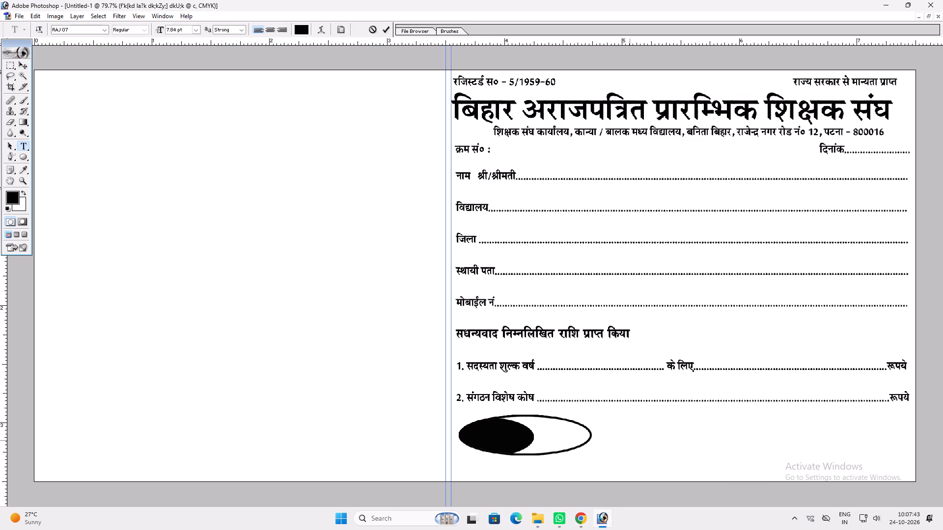
key(Return)
key(v)
key(ctrl+shift+bracketright)
key(ctrl+shift+BackSpace)
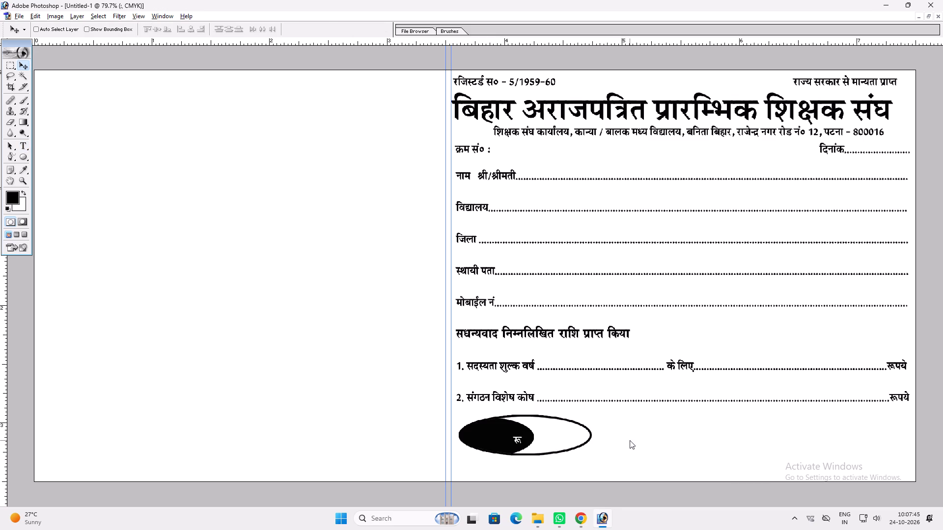
Complete the white label on the black ellipse so it reads रूपये.
click(531, 440)
key(t)
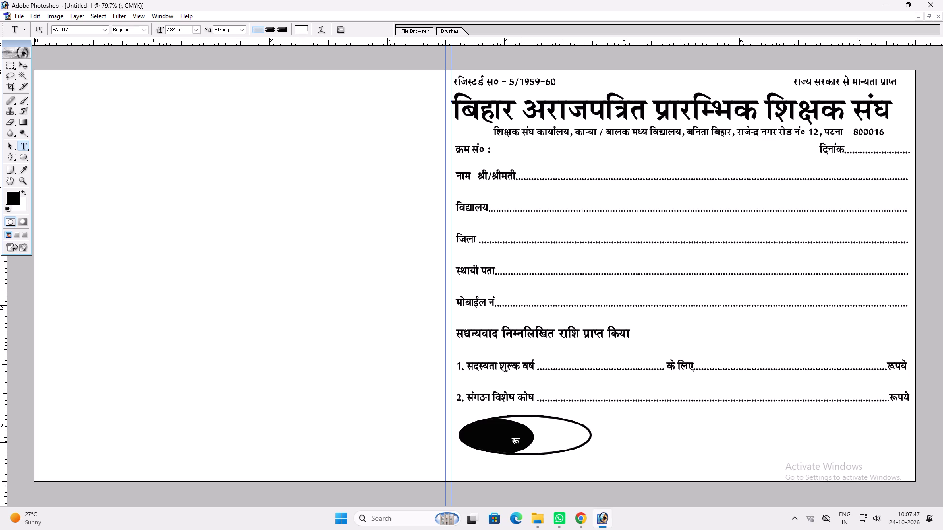
click(521, 442)
key(i)
key(ctrl+a)
key(BackSpace)
key(Return)
click(514, 443)
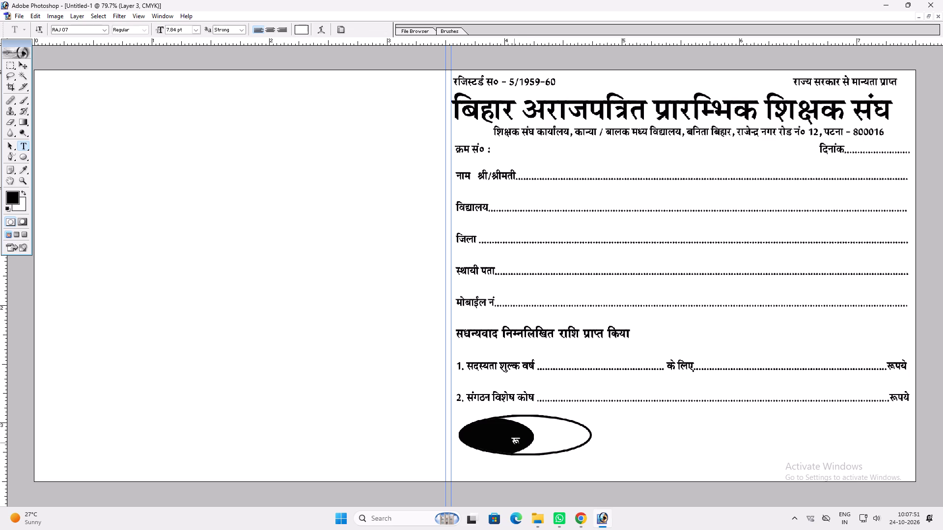
key(Return)
click(511, 443)
key(End)
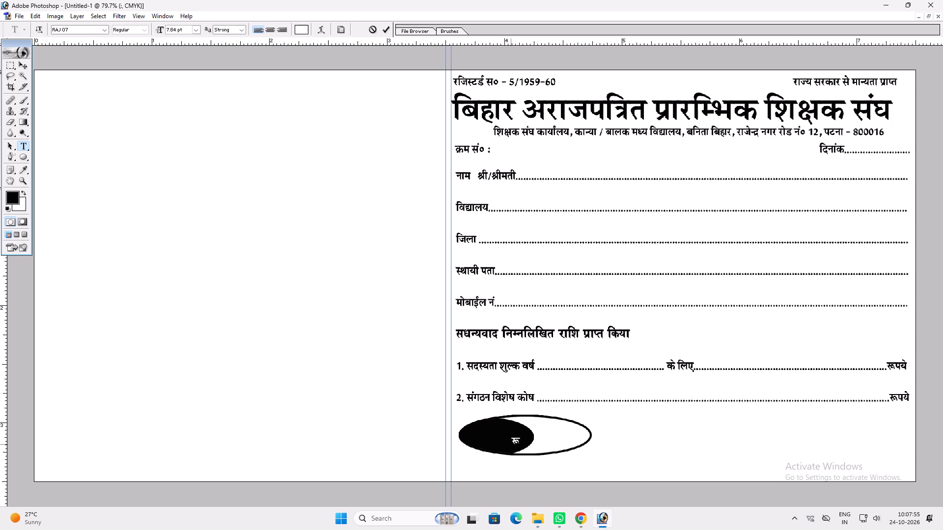
text(is;)
key(BackSpace)
key(BackSpace)
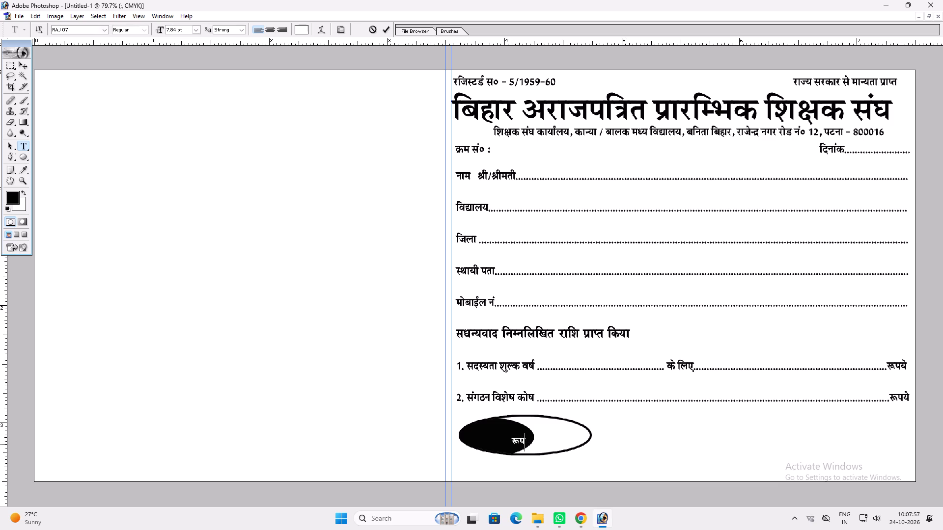
text(;s)
key(Return)
text(vvv)
Centre the white रूपये label in the black ellipse and enlarge it to about 151%.
drag(527, 446, 501, 444)
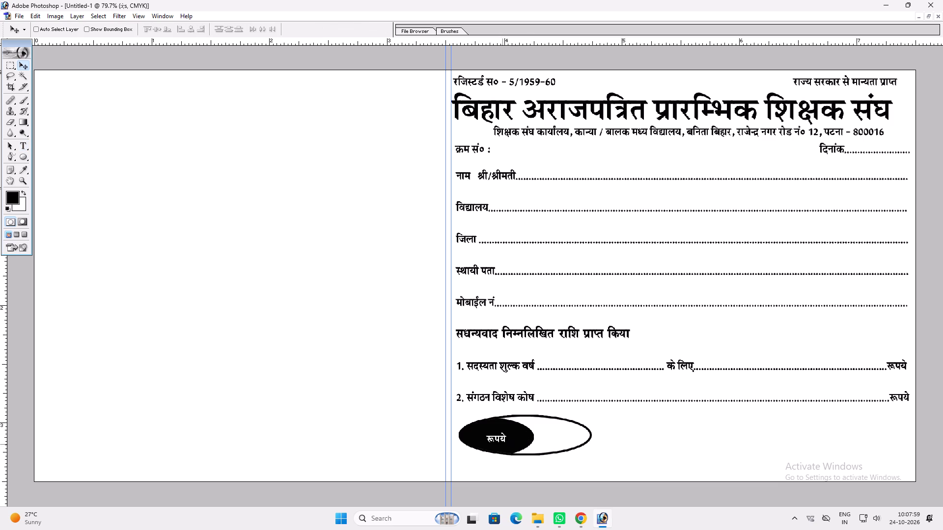
drag(501, 444, 492, 442)
key(ctrl+t)
shift+drag(497, 441, 508, 443)
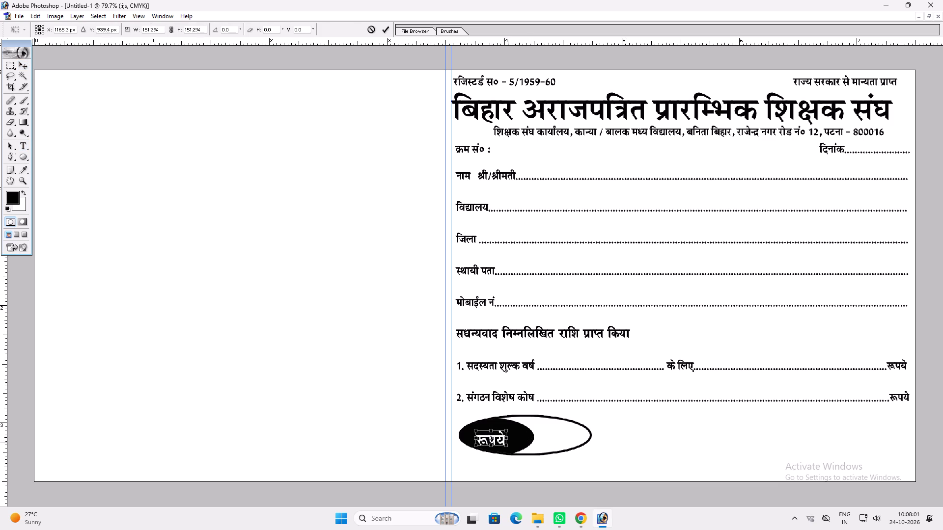
key(shift+Return)
key(v)
click(490, 443)
key(v)
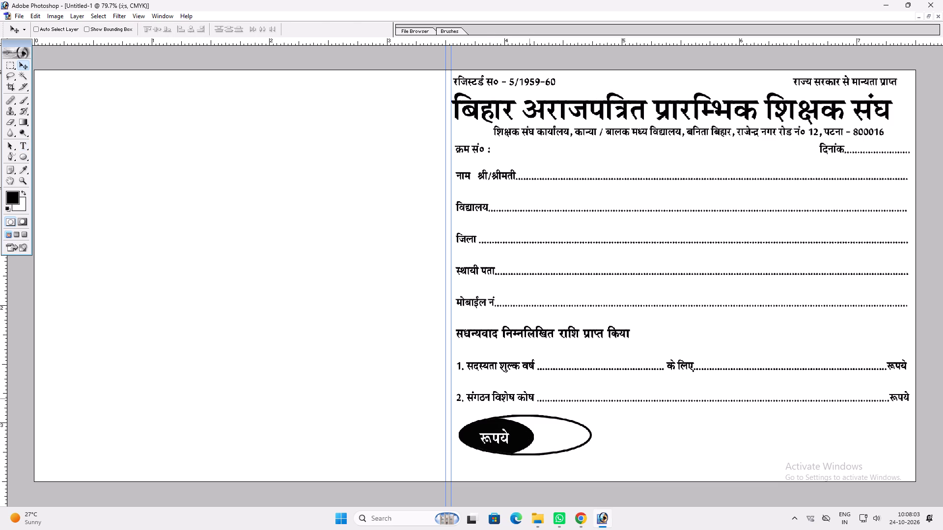
Duplicate the fill-in lines text block, replace its content with the placeholder fff and position it to the right of the ellipse.
ctrl+click(529, 398)
alt+drag(529, 398, 635, 417)
key(t)
click(635, 418)
key(ctrl+a)
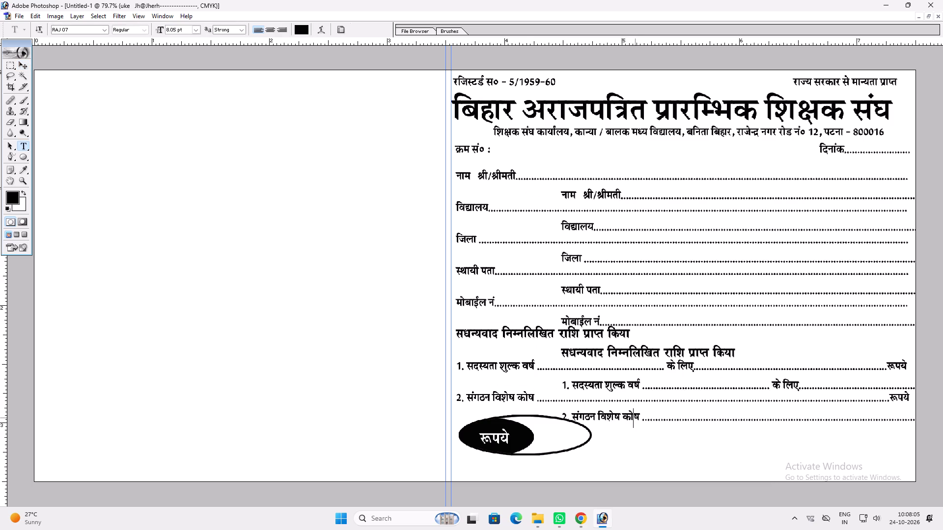
text(ff)
key(f)
drag(680, 270, 764, 478)
drag(718, 397, 707, 424)
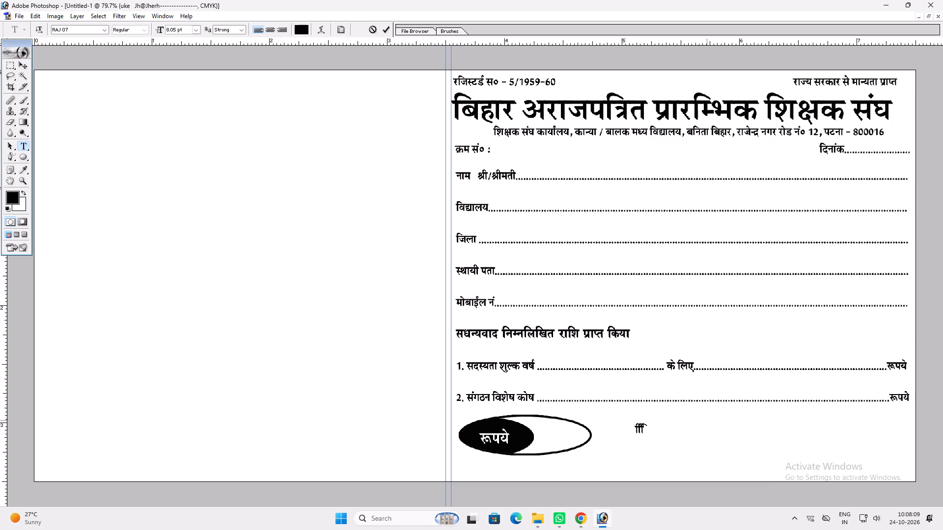
Replace the placeholder with ( प्रदेश महासचिव ) and align it level with the ellipse's middle.
key(shift+parenleft)
key(ctrl+a)
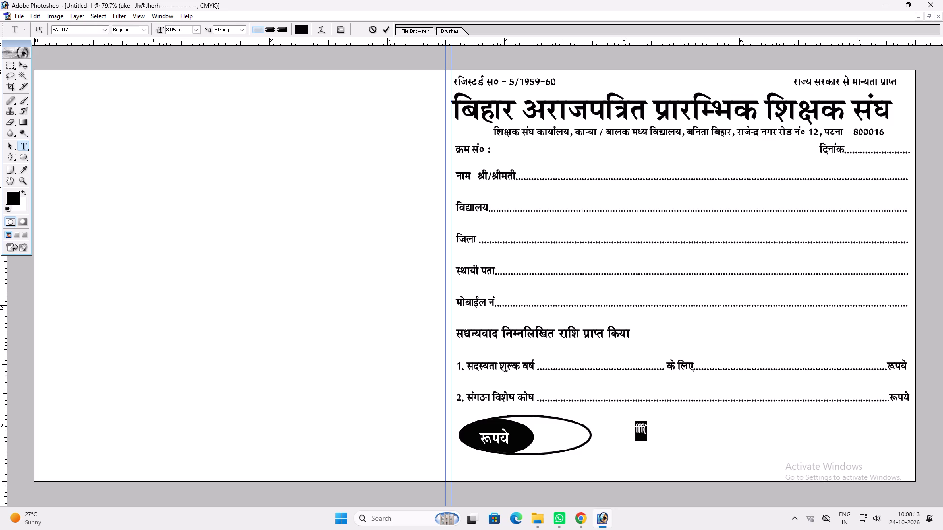
text(( izns')
text(k e)
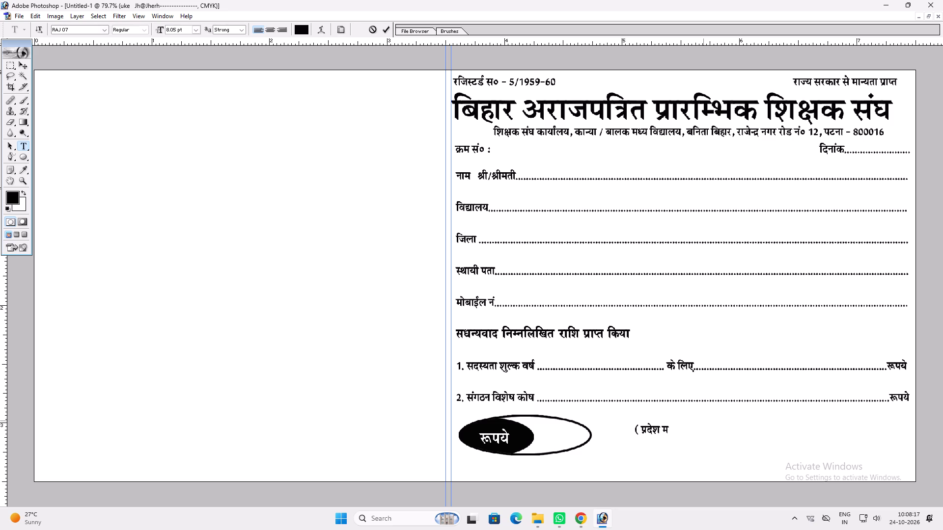
text(gkfl)
key(BackSpace)
key(BackSpace)
text(lfp)
text(o ))
key(Return)
text(vvv)
drag(694, 433, 699, 437)
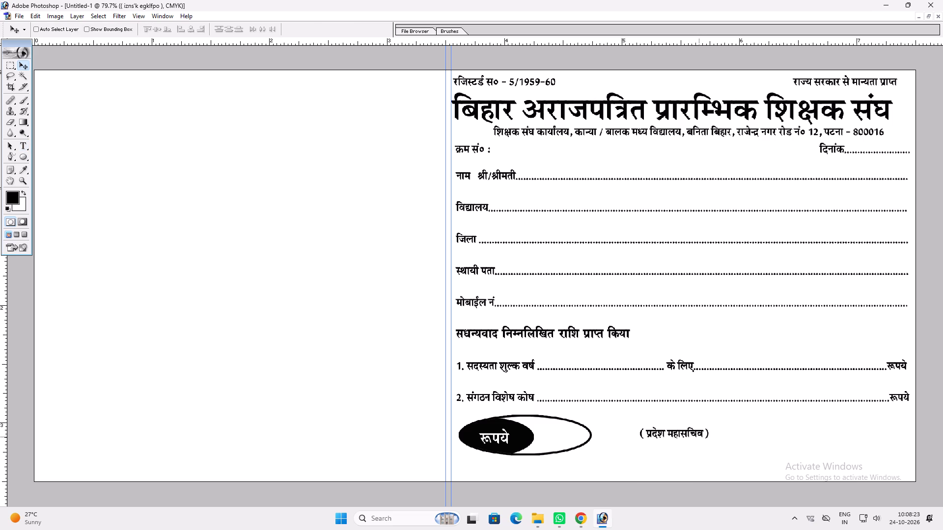
drag(699, 437, 696, 442)
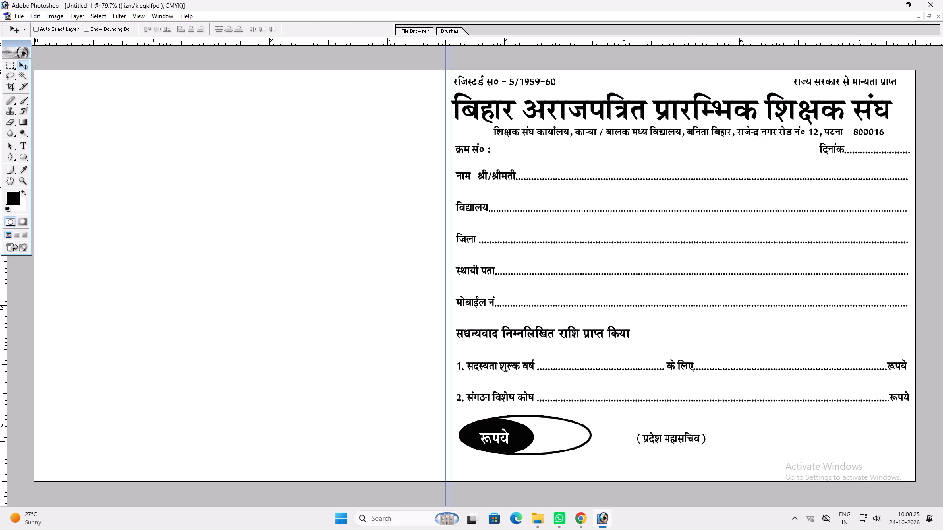
Duplicate the ( प्रदेश महासचिव ) label, change the copy to प्राप्तकर्ता and place it at the receipt's right edge.
alt+shift+drag(683, 440, 857, 419)
key(t)
drag(818, 445, 877, 447)
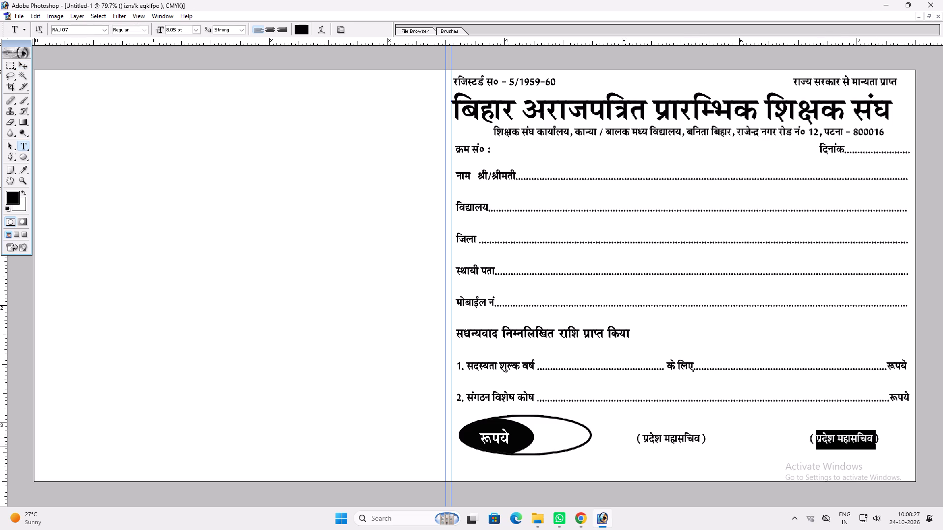
drag(877, 447, 872, 449)
key(ctrl+a)
text(izkIrd)
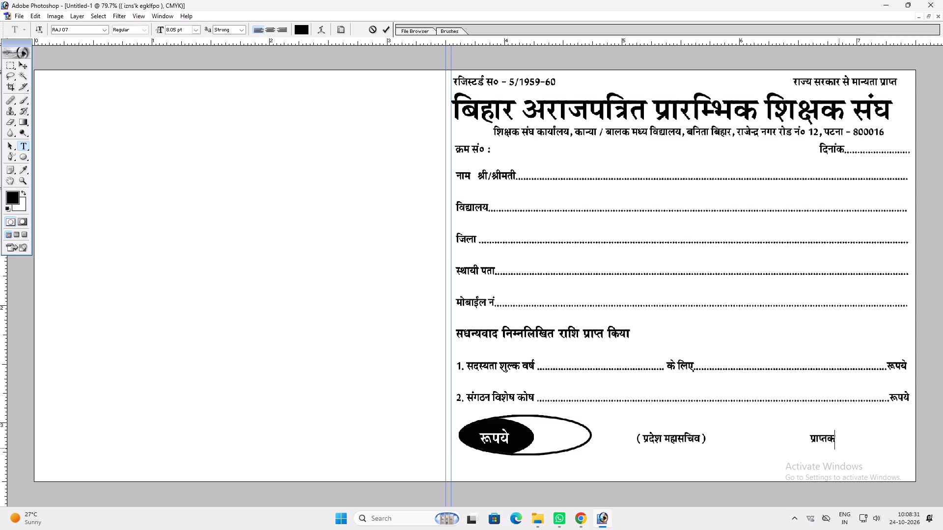
text(rkZ)
key(Return)
text(vv)
shift+drag(831, 443, 889, 445)
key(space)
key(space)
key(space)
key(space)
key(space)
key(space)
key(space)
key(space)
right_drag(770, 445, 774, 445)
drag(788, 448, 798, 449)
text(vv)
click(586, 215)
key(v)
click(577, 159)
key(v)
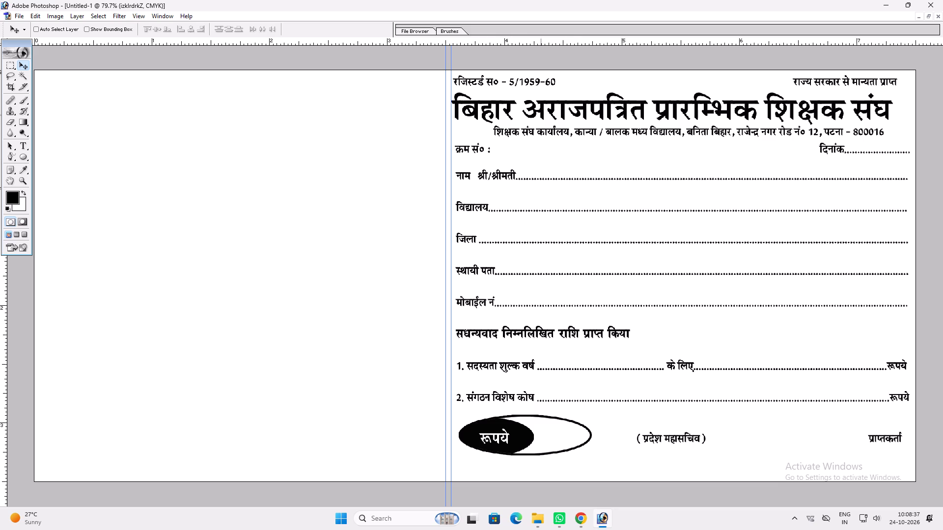
Copy the registration number line to the top-left corner of the blank left half and scale the copy down slightly.
right_click(488, 81)
click(493, 86)
drag(495, 86, 508, 86)
key(ctrl+z)
scroll(504, 90, up, 2)
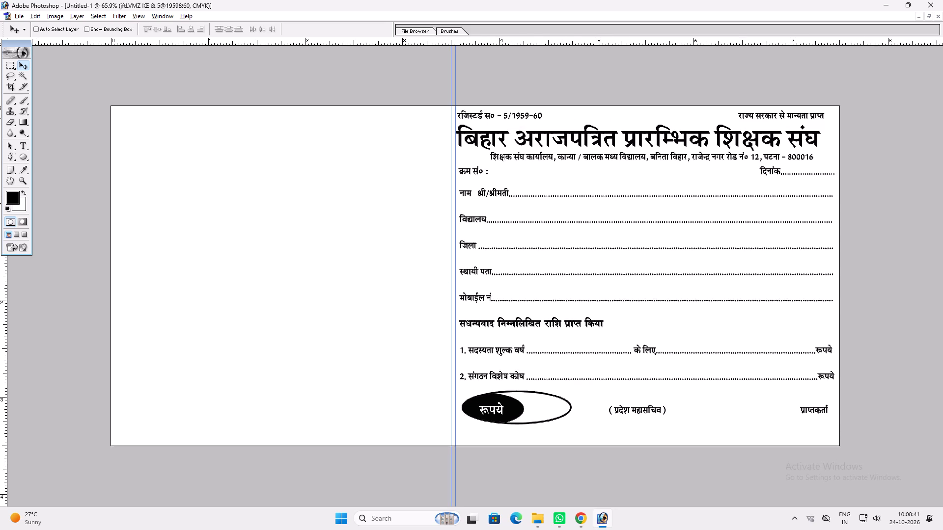
alt+shift+drag(515, 118, 180, 122)
key(ctrl+t)
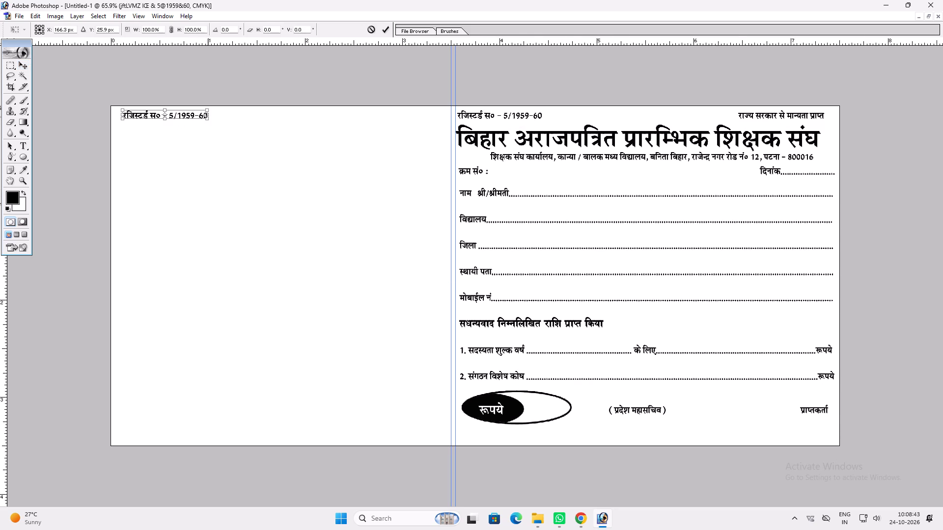
shift+drag(208, 118, 191, 115)
key(Return)
Duplicate the small registration line near the centre guides and replace its text with the copied राज्य सरकार से मान्यता प्राप्त.
alt+shift+drag(186, 111, 197, 118)
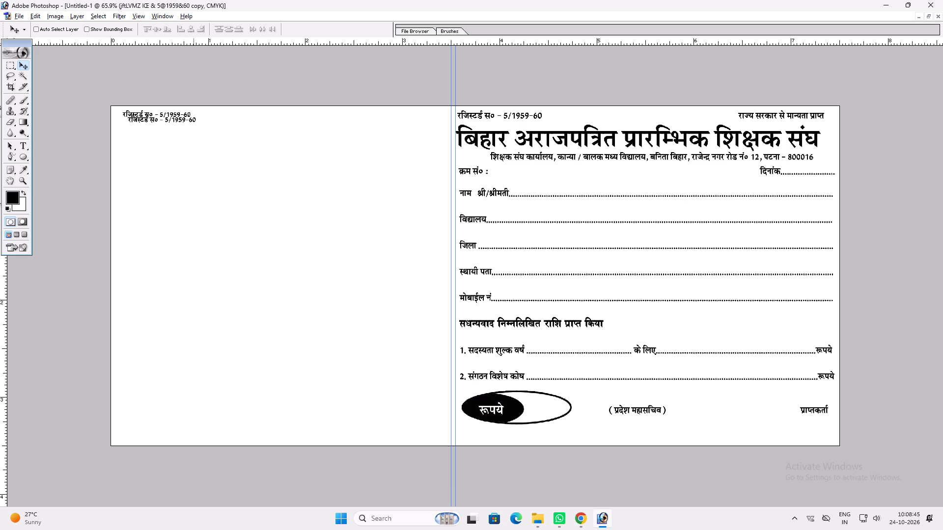
alt+shift+drag(197, 118, 428, 112)
key(t)
click(802, 117)
key(ctrl+a)
key(ctrl+c)
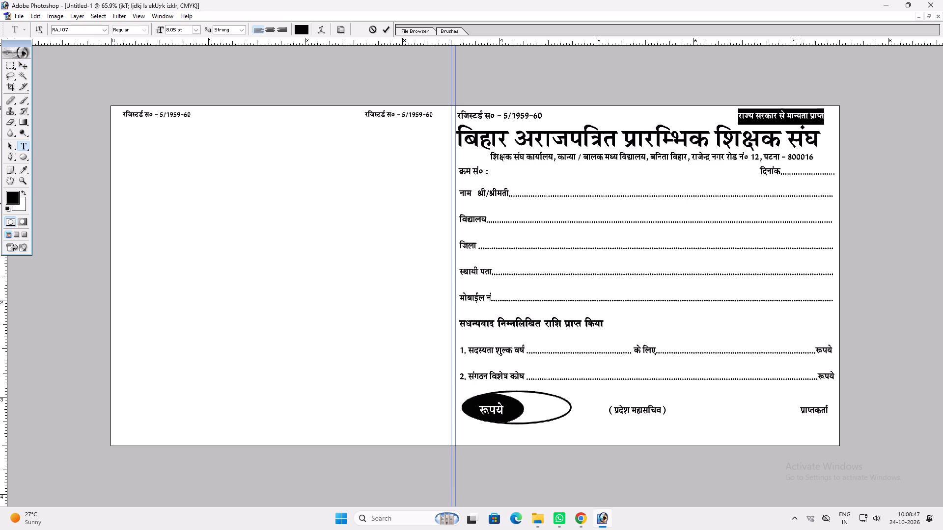
key(ctrl+c)
key(ctrl+Return)
click(404, 115)
key(ctrl+a)
key(ctrl+v)
key(Return)
text(vv)
Scale the left half's राज्य सरकार से मान्यता प्राप्त line up slightly, ending just before the first centre guide.
key(ctrl+t)
shift+drag(435, 118, 449, 119)
key(shift+Return)
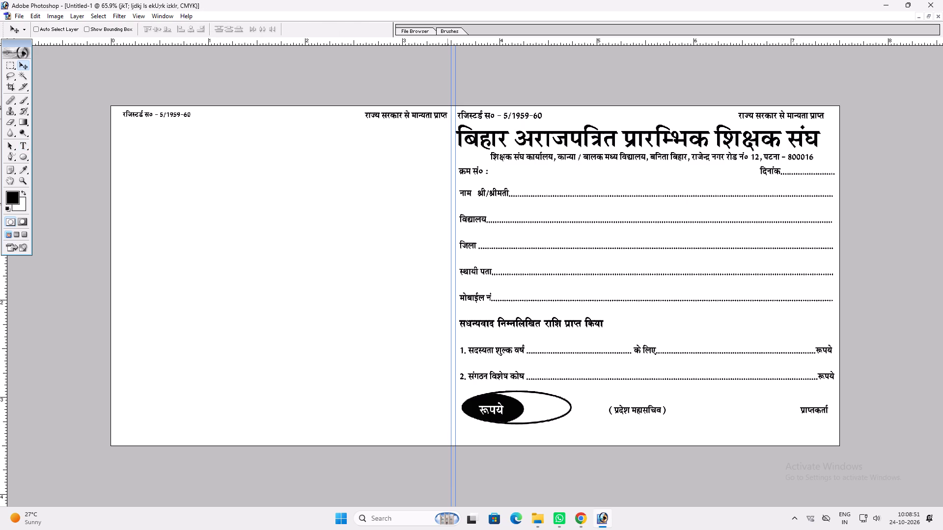
key(ctrl+t)
shift+drag(366, 118, 360, 121)
key(shift+Return)
Cut all the text from the small registration line in the left half's top-left corner.
key(t)
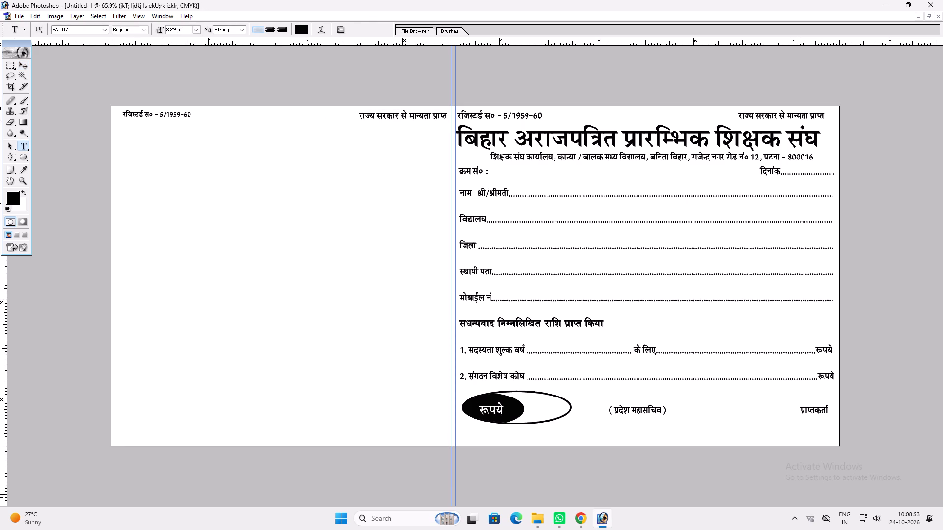
click(161, 119)
key(ctrl+a)
key(ctrl+x)
key(Return)
key(v)
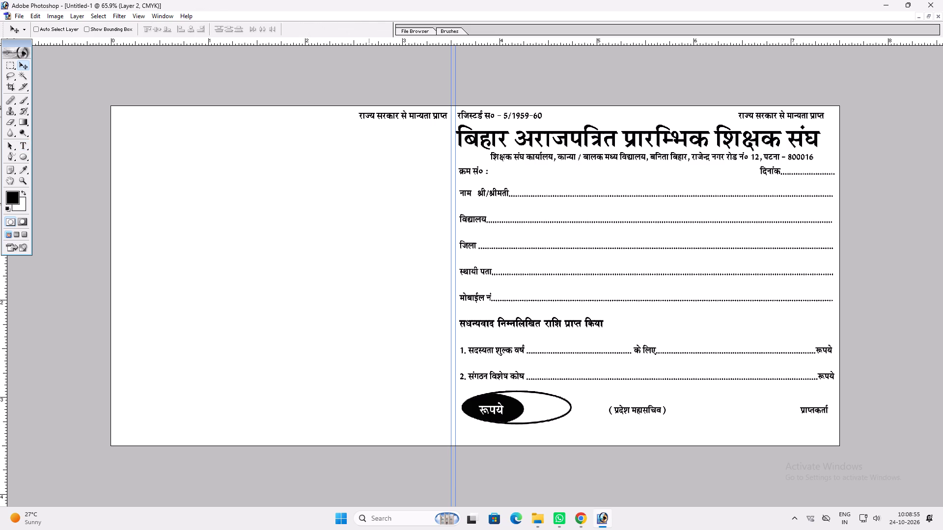
Duplicate the left half's राज्य सरकार से मान्यता प्राप्त line to its top-left corner and replace the text with the cut registration line.
right_click(368, 116)
click(379, 122)
alt+shift+drag(418, 122, 182, 119)
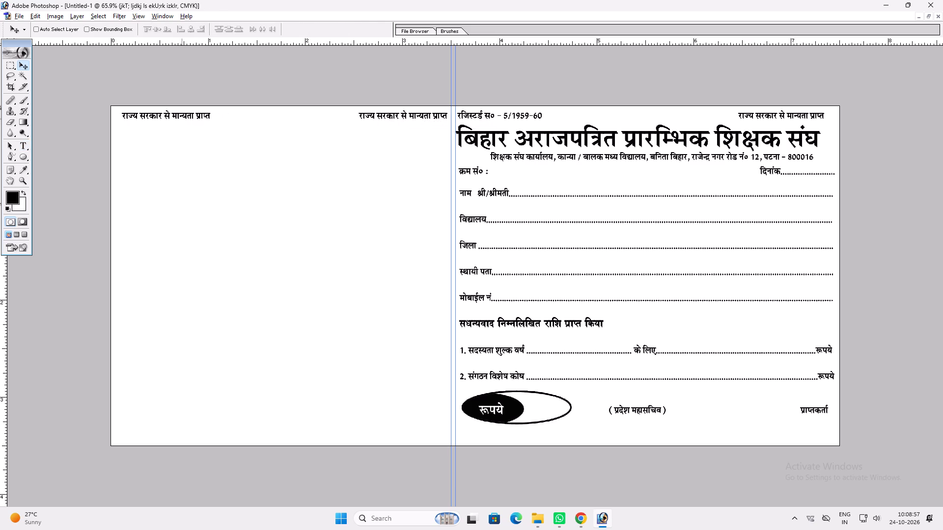
key(t)
click(169, 118)
key(ctrl+a)
key(ctrl+v)
key(Return)
text(vvv)
key(v)
key(v)
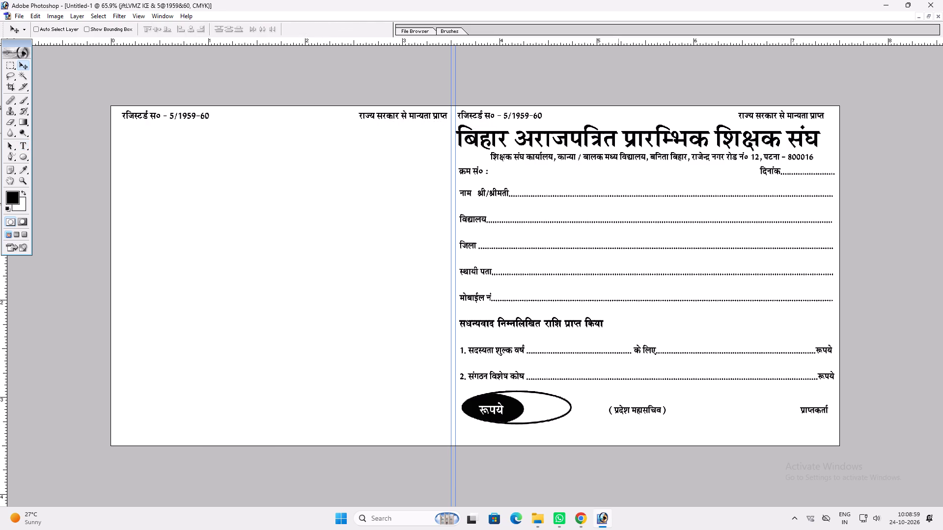
Duplicate the heading बिहार अराजपत्रित प्रारम्भिक शिक्षक संघ into the left half and scale it down to end before the first centre guide.
key(t)
click(560, 140)
key(Return)
text(vvv)
key(v)
alt+shift+drag(591, 142, 313, 164)
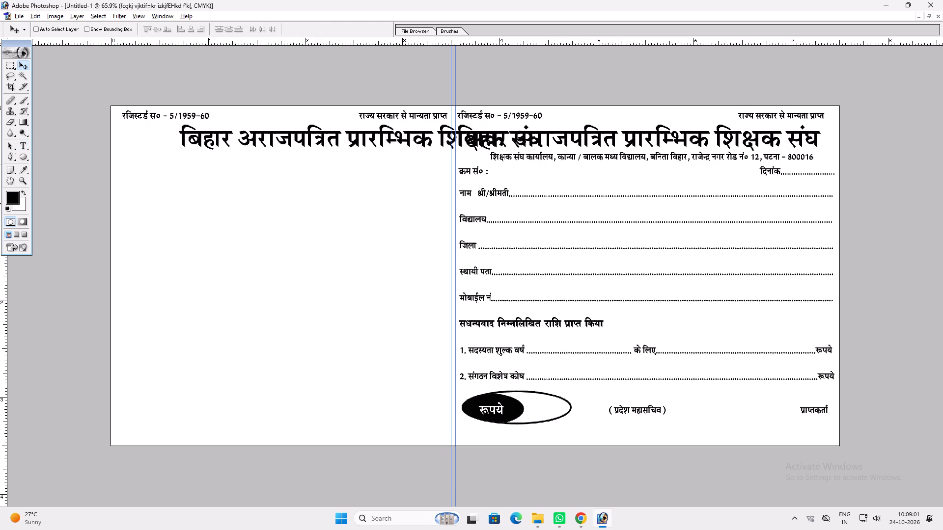
alt+shift+drag(313, 164, 256, 165)
key(ctrl+t)
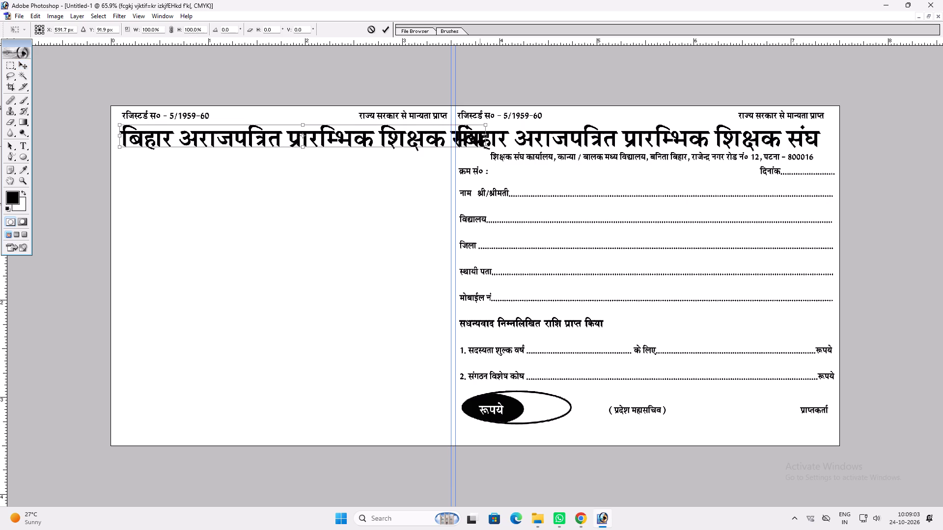
shift+drag(481, 145, 425, 140)
key(shift+Return)
key(v)
click(407, 144)
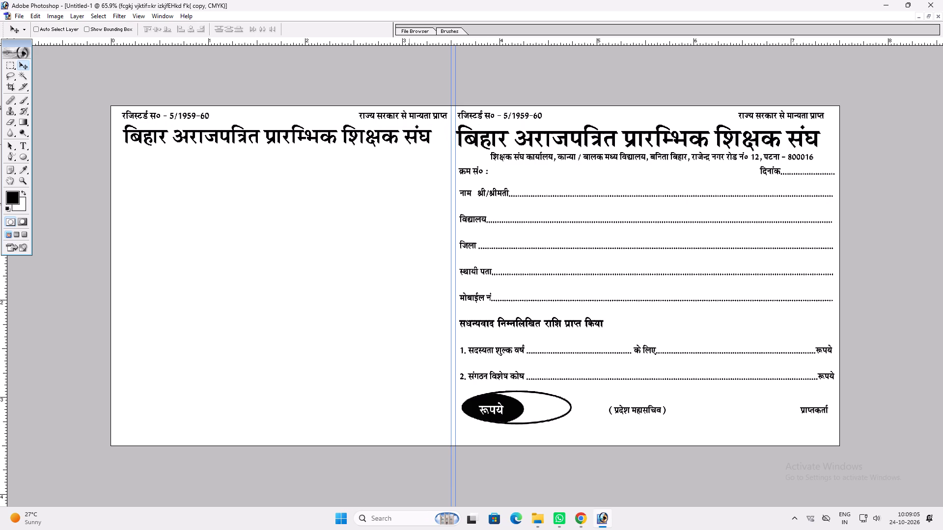
Widen the left half's heading by about 4% so it nearly reaches the first centre guide.
key(ctrl+t)
shift+drag(425, 133, 441, 132)
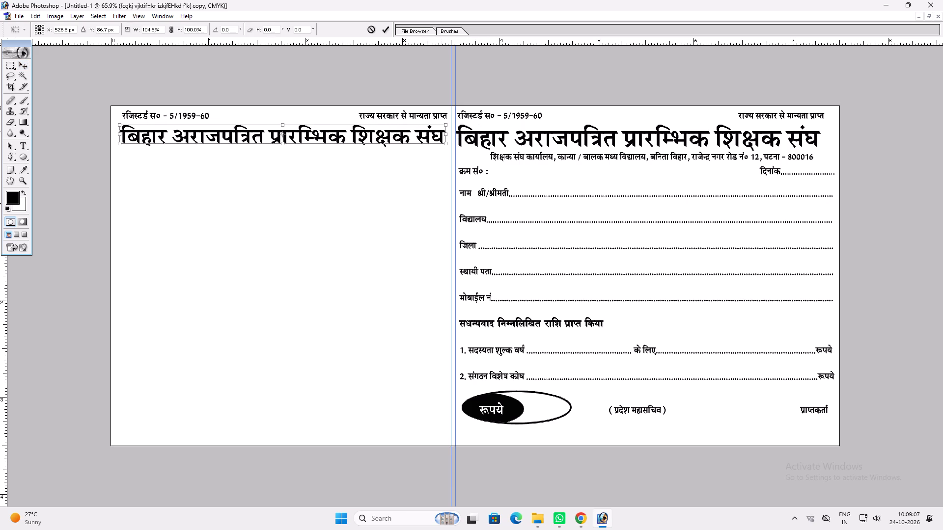
shift+drag(441, 132, 438, 132)
key(shift+Return)
key(v)
Duplicate the office address line under the left half's heading, scale it to about 92.5% and centre it.
key(t)
click(584, 155)
key(Return)
key(v)
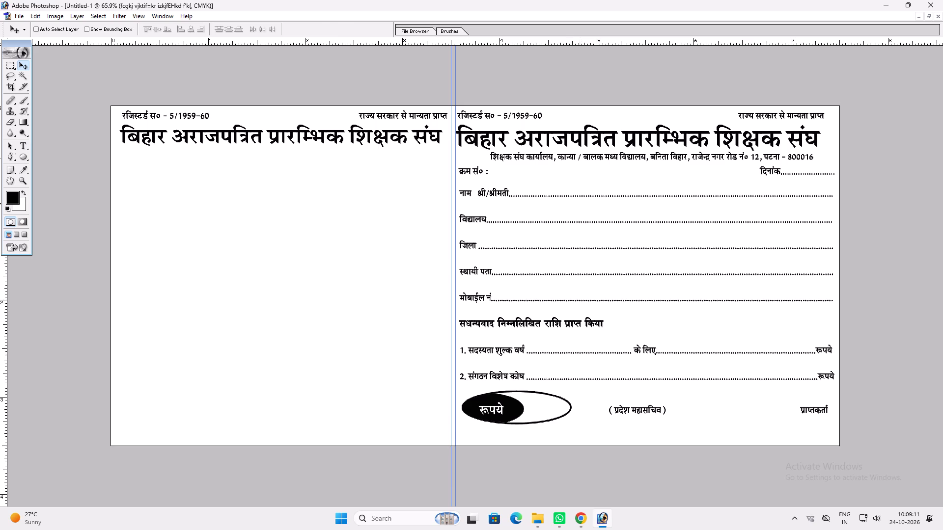
right_click(575, 156)
click(586, 159)
alt+shift+drag(624, 163, 298, 162)
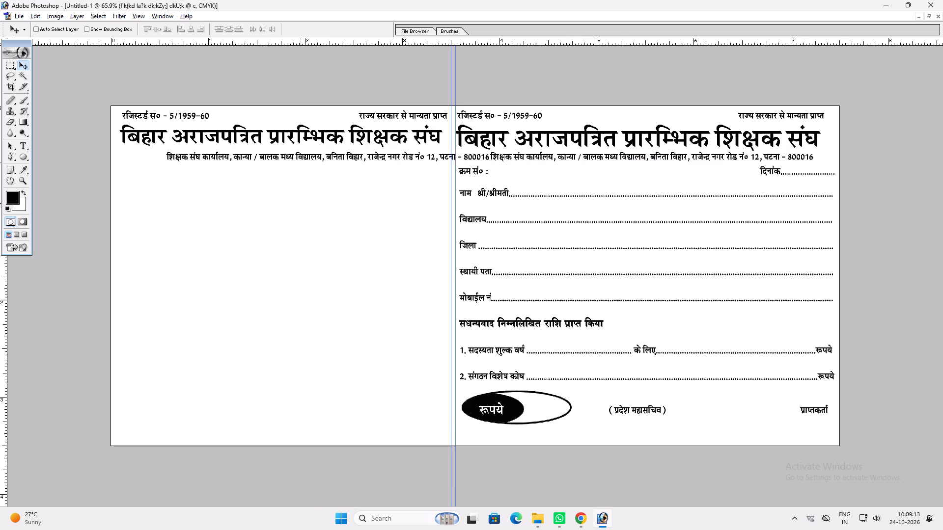
alt+shift+drag(298, 162, 272, 162)
key(ctrl+t)
shift+drag(460, 159, 435, 158)
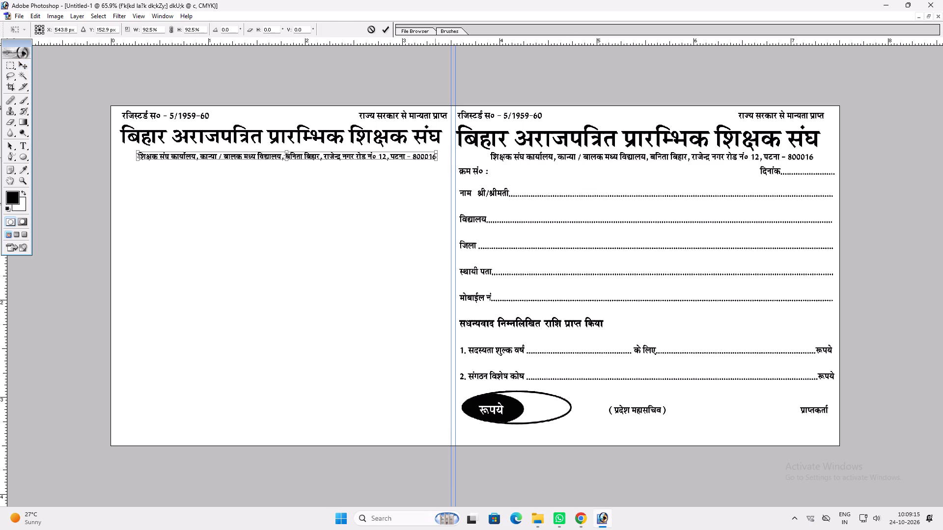
shift+drag(435, 158, 435, 158)
key(Return)
key(v)
drag(427, 158, 422, 158)
Duplicate the क्रम सं० : label to the left half, beneath the start of its address line.
key(t)
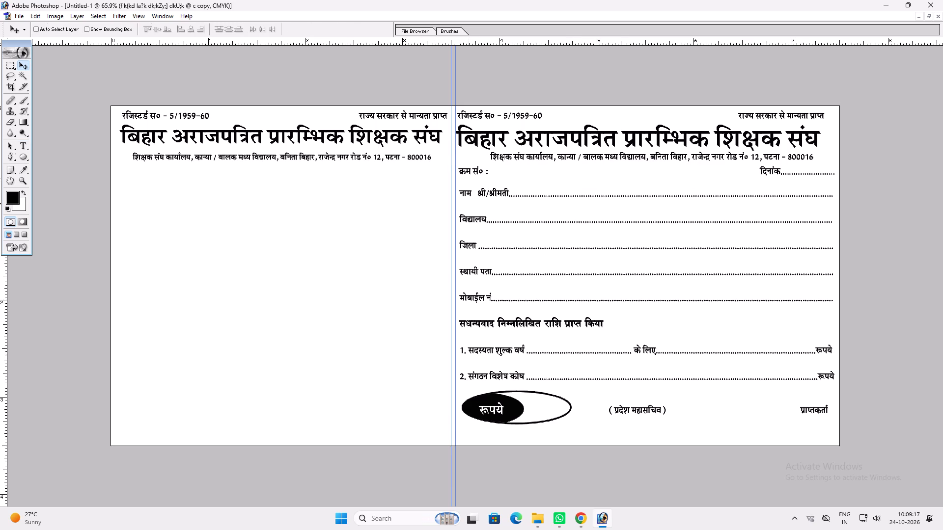
click(467, 175)
key(Return)
text(vv)
alt+drag(474, 173, 136, 194)
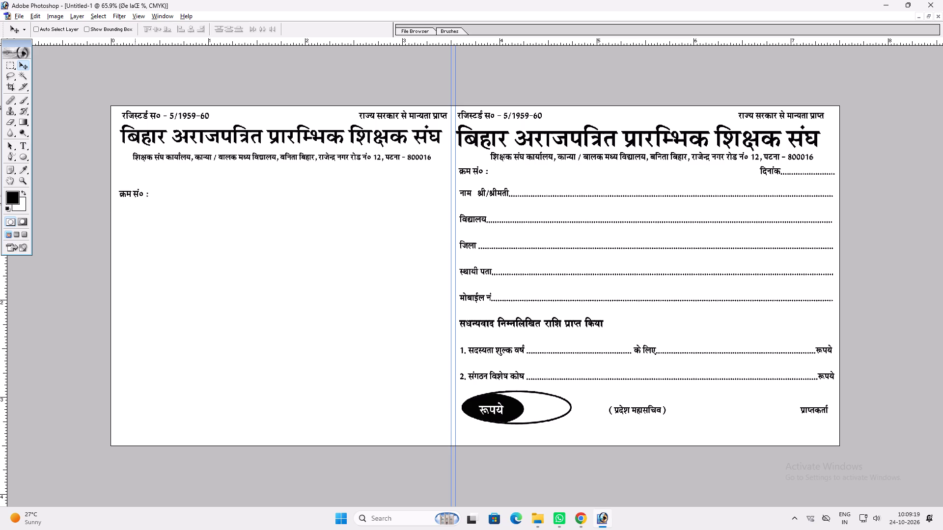
alt+drag(136, 194, 137, 179)
Add a vertical guide just inside the page's left edge.
drag(0, 282, 8, 283)
drag(8, 283, 117, 277)
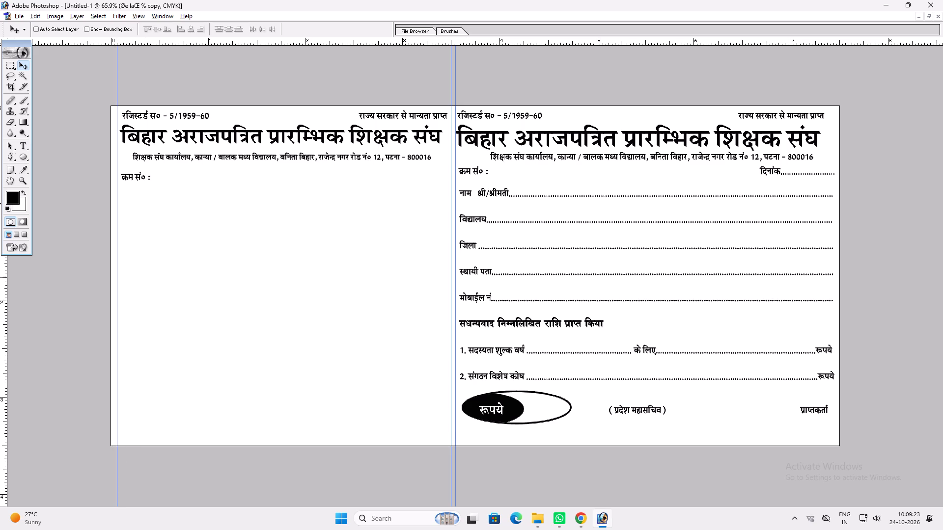
Duplicate the दिनांक line to the left half, below the end of its address line.
ctrl+click(763, 171)
alt+drag(767, 170, 399, 191)
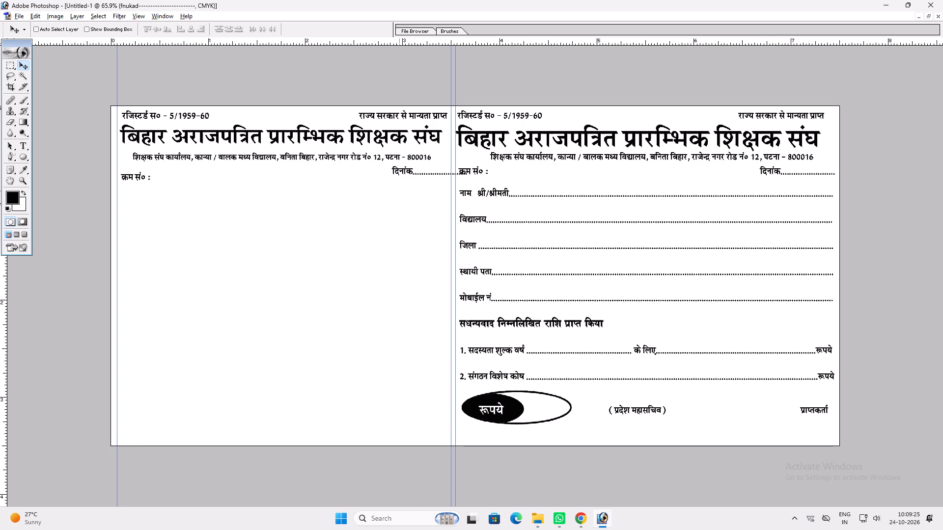
alt+drag(399, 191, 371, 197)
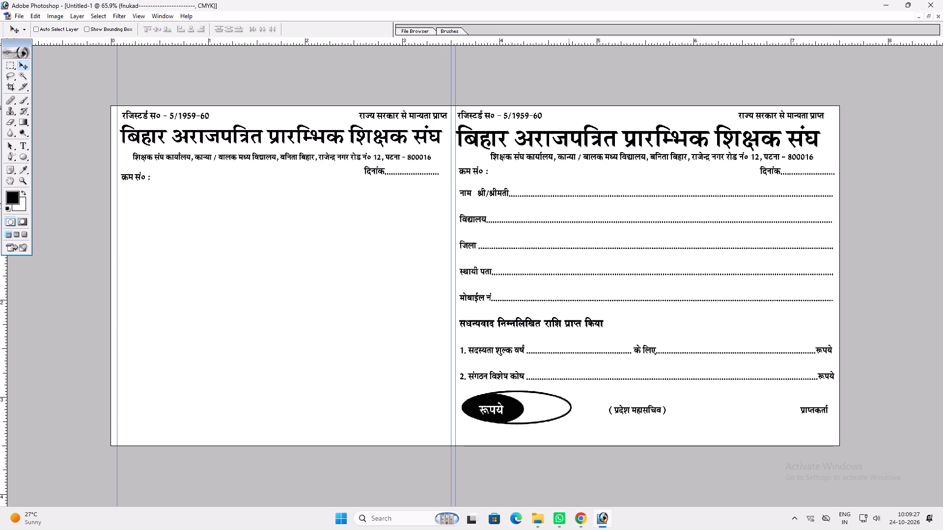
Duplicate the block of form fields from नाम to संगठन विशेष कोष into the left half and scale it to about 88% between the guides.
click(569, 208)
key(t)
click(553, 195)
key(Return)
text(vvv)
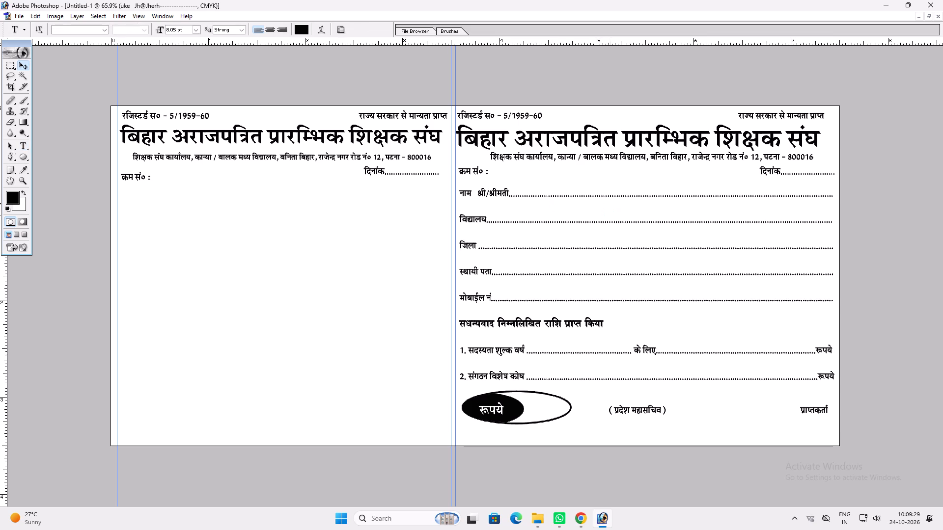
alt+shift+drag(612, 217, 283, 242)
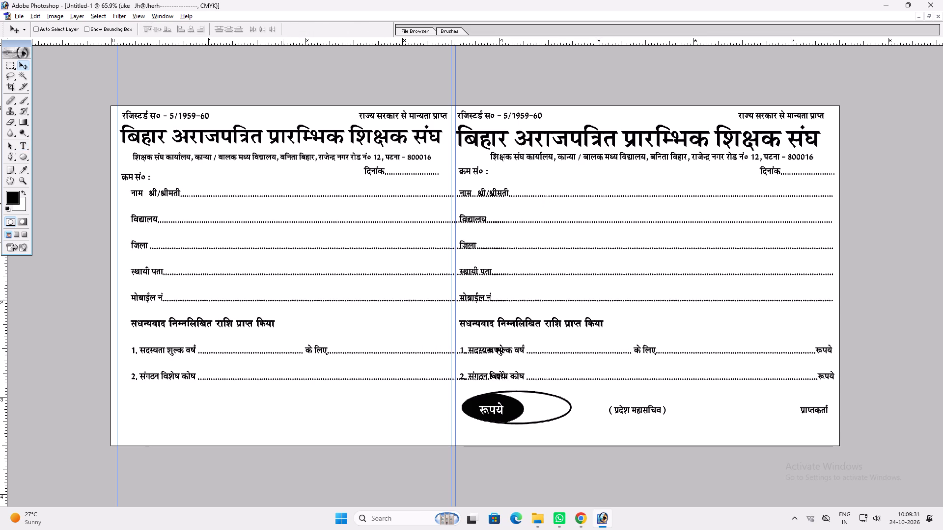
alt+shift+drag(283, 242, 273, 242)
key(ctrl+t)
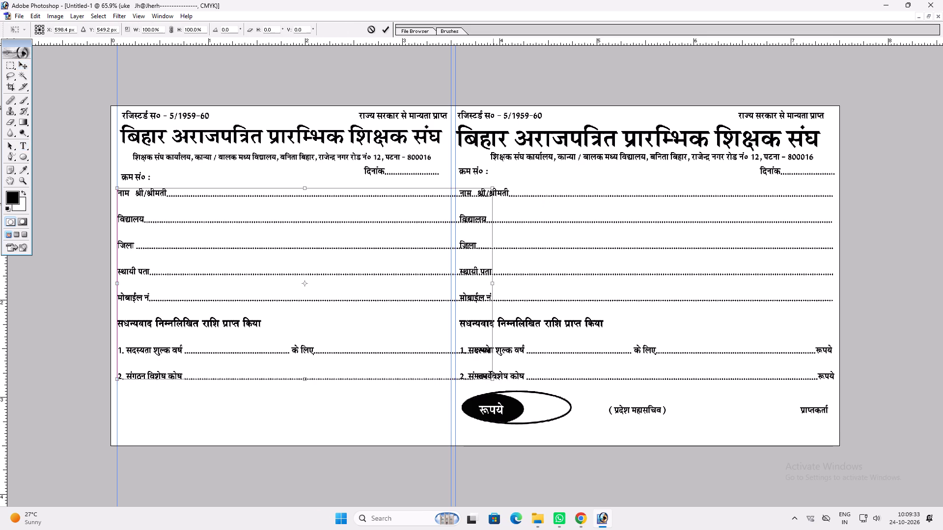
shift+drag(492, 378, 448, 356)
shift+drag(448, 335, 444, 337)
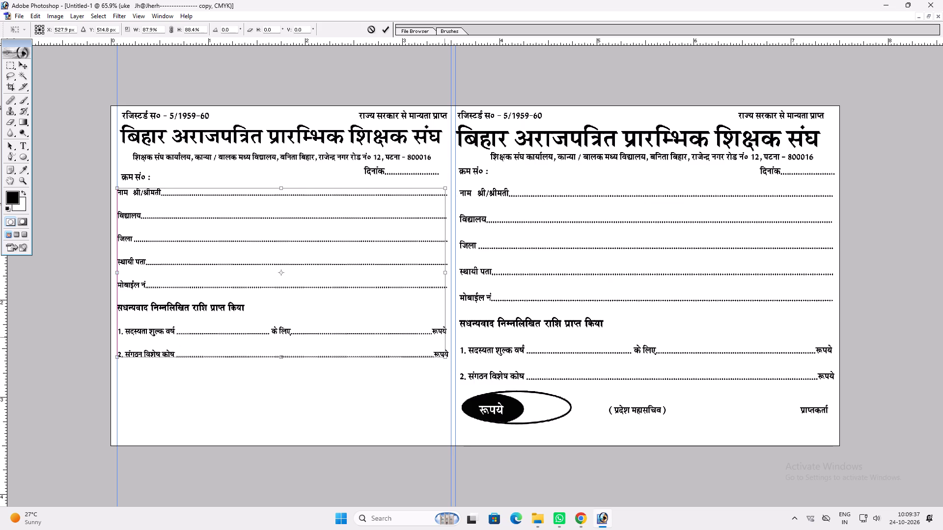
shift+drag(444, 337, 443, 337)
key(shift+Return)
key(Return)
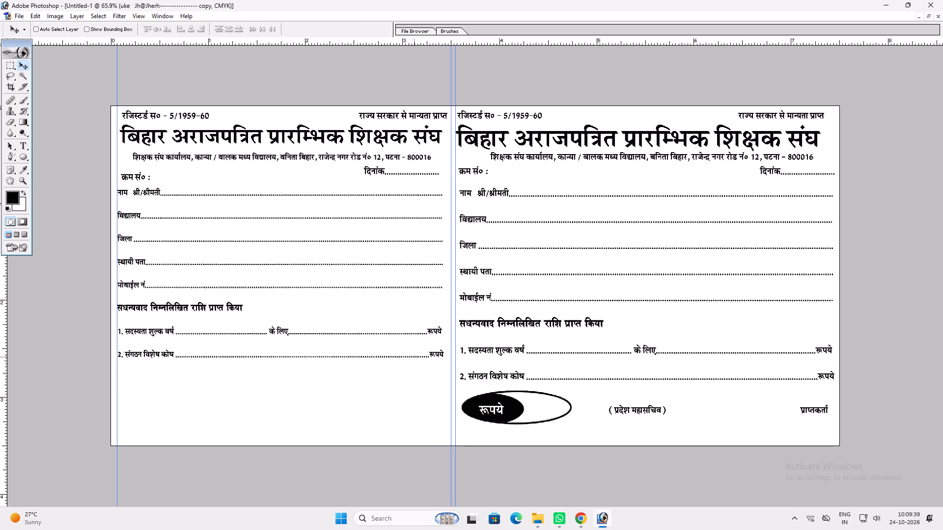
Move the left half's block of form fields down, leaving a gap beneath the क्रम सं० and दिनांक row.
shift+drag(412, 357, 412, 364)
shift+drag(389, 249, 389, 261)
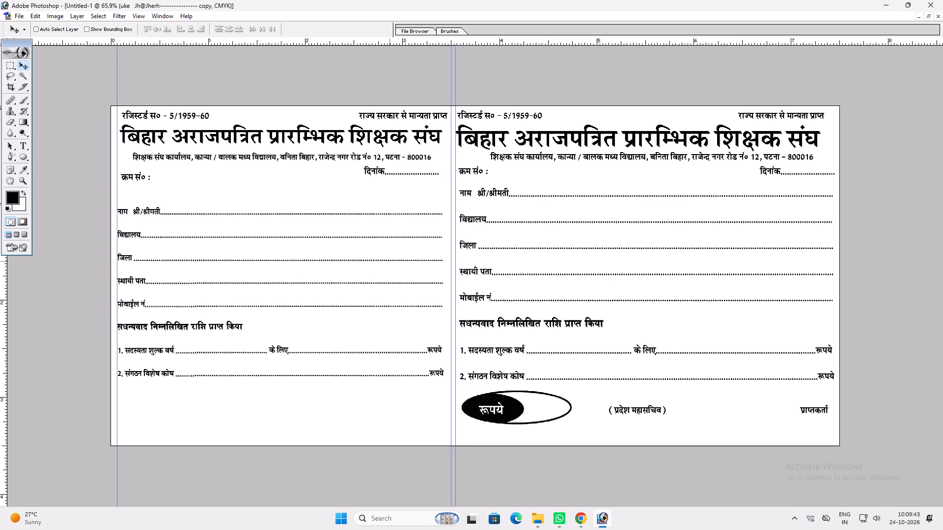
shift+drag(389, 261, 389, 262)
key(v)
Link the left half's क्रम सं० and दिनांक and move them down slightly together.
ctrl+double_click(139, 177)
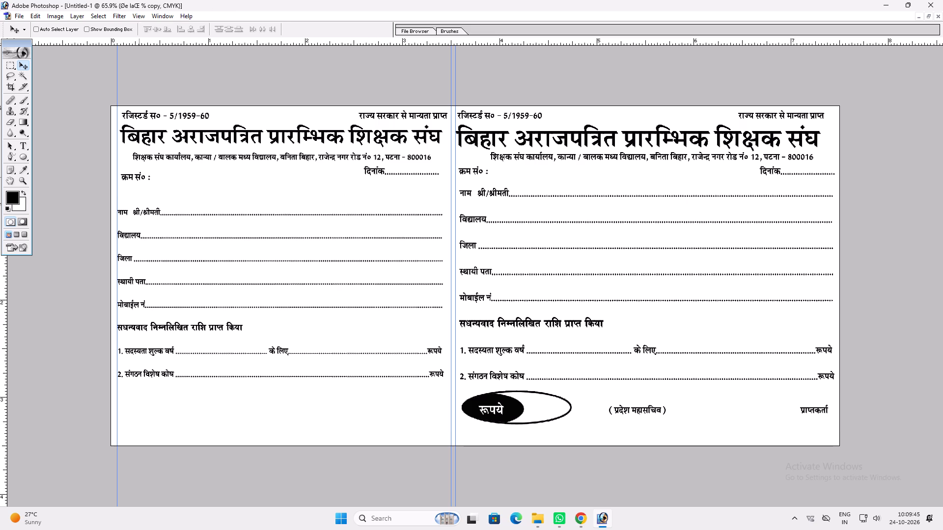
key(ctrl+z)
ctrl+shift+click(370, 173)
drag(368, 172, 368, 173)
drag(368, 173, 370, 177)
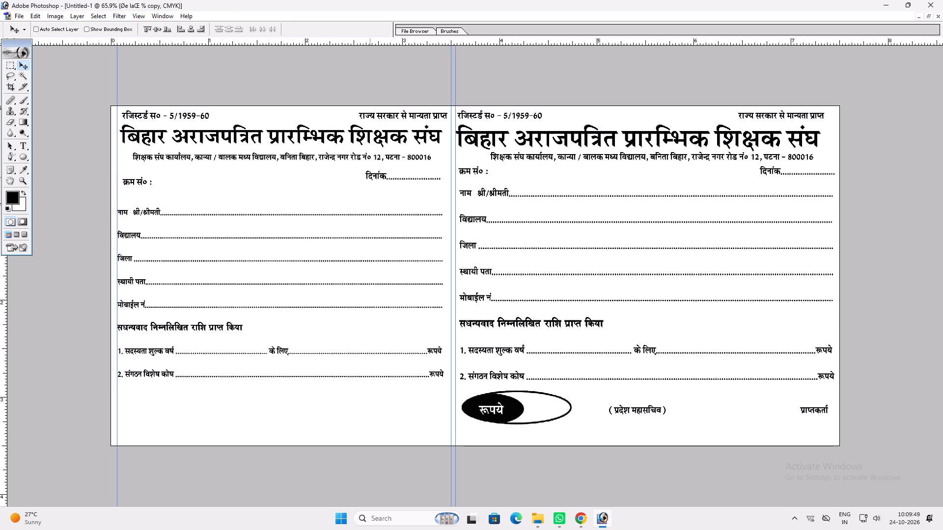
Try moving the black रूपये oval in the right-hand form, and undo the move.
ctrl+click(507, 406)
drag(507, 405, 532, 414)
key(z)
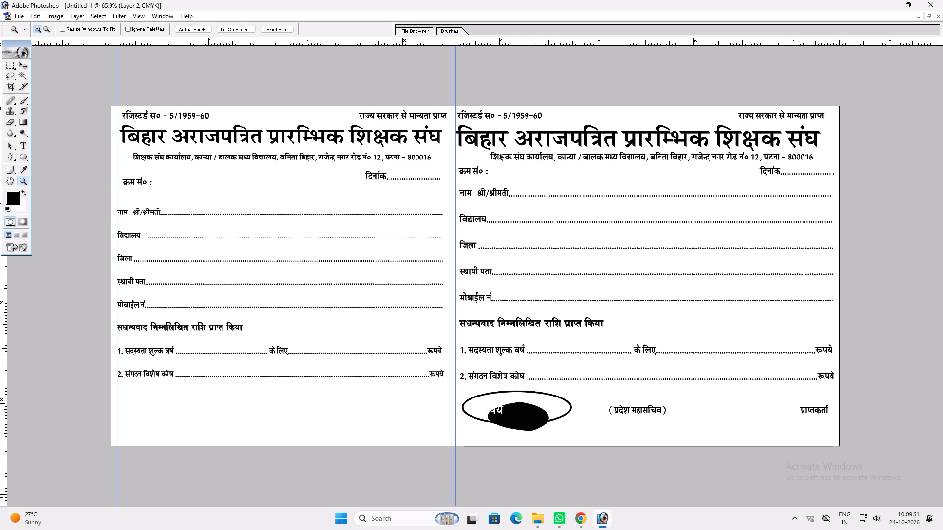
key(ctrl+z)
Link the right-hand form's black oval, रूपये text and oval outline so they move together, undoing each trial move.
ctrl+shift+click(534, 400)
drag(532, 398, 552, 410)
key(space)
right_click(491, 381)
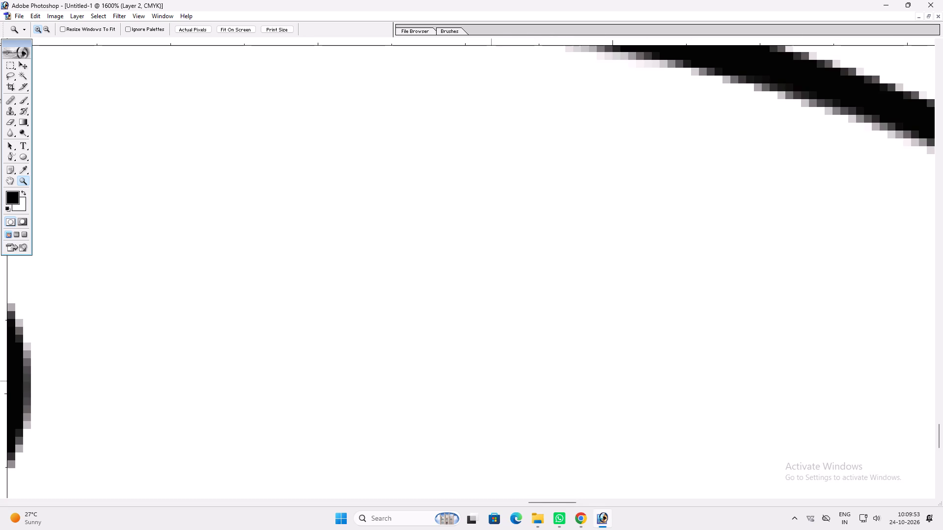
drag(499, 382, 512, 386)
text(vv)
drag(511, 434, 539, 442)
key(ctrl+z)
ctrl+shift+click(545, 424)
drag(544, 423, 588, 449)
key(ctrl+z)
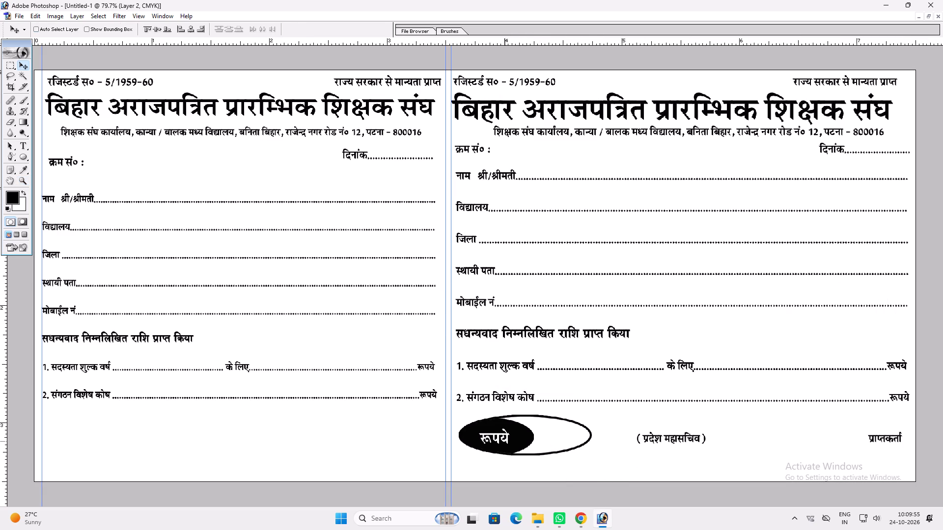
ctrl+shift+click(507, 435)
drag(507, 435, 545, 438)
key(ctrl+z)
Copy the linked रूपये oval into a new default document and bring the copy back into the receipt as a duplicate.
key(f)
key(f)
key(f)
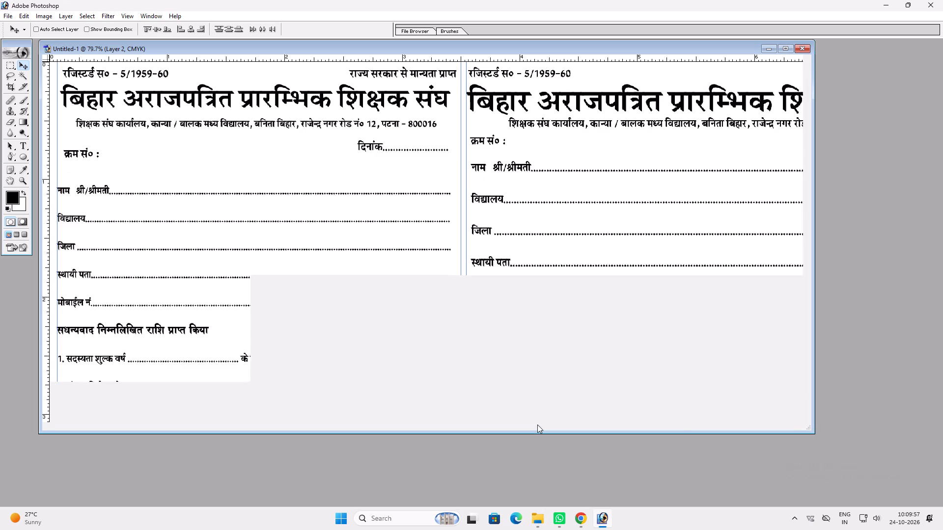
key(ctrl+n)
key(Return)
key(v)
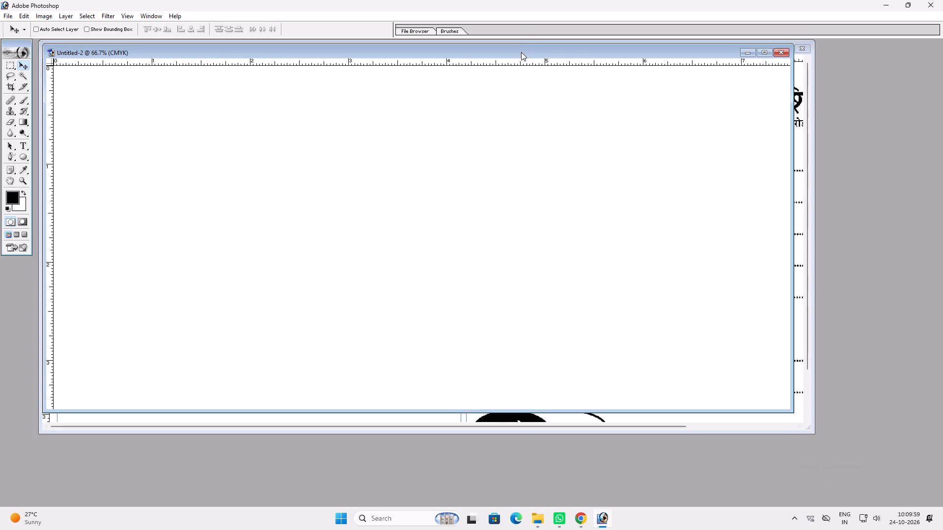
drag(521, 52, 942, 104)
click(321, 226)
drag(337, 272, 899, 296)
drag(888, 326, 285, 279)
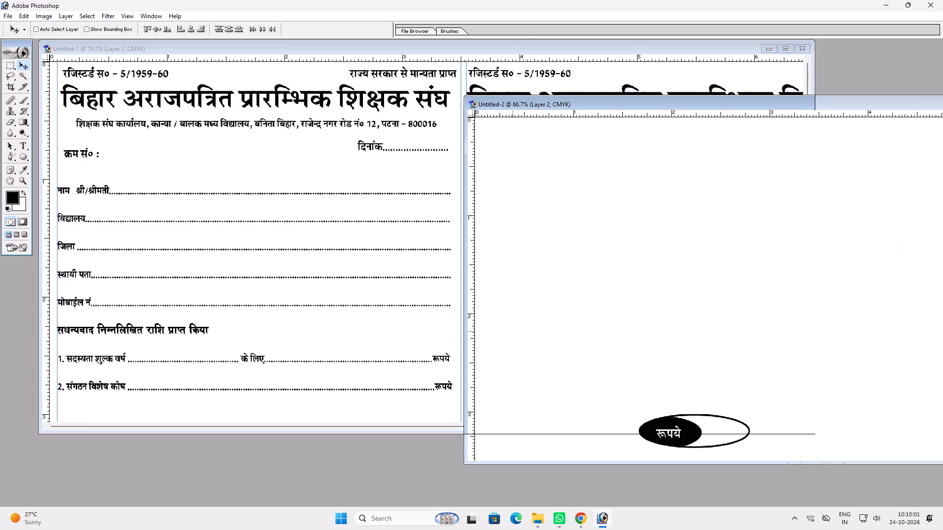
double_click(327, 52)
Place the duplicated रूपये oval at the left half's bottom-left corner and scale it down slightly.
drag(509, 422, 169, 448)
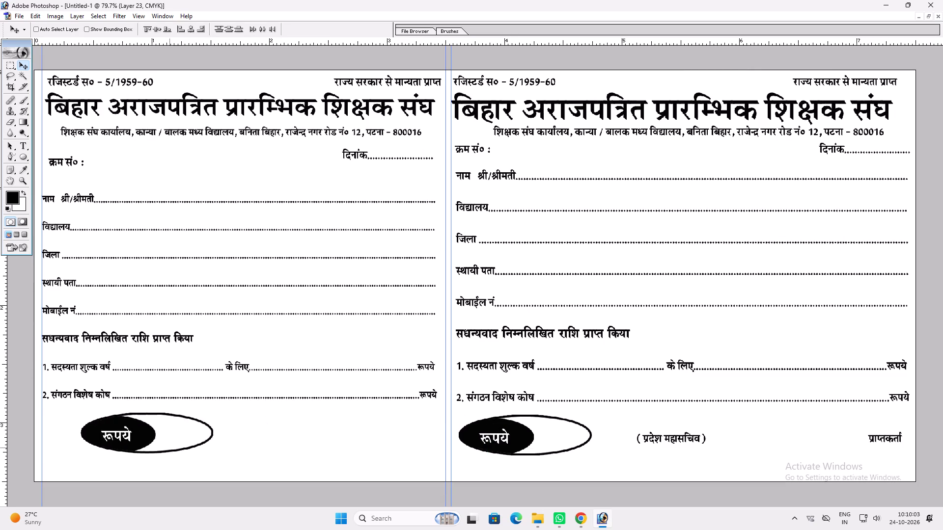
drag(169, 448, 132, 449)
key(ctrl+t)
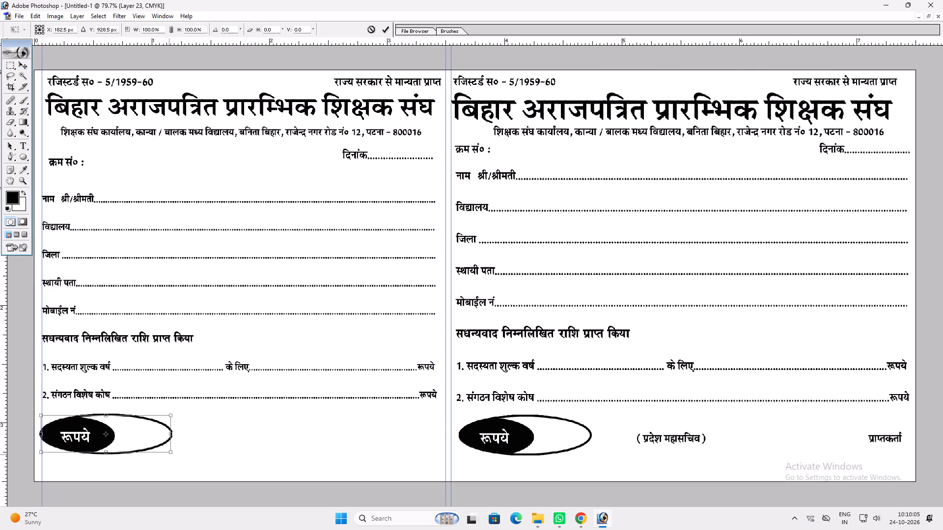
shift+drag(172, 453, 166, 451)
key(Return)
key(v)
click(155, 448)
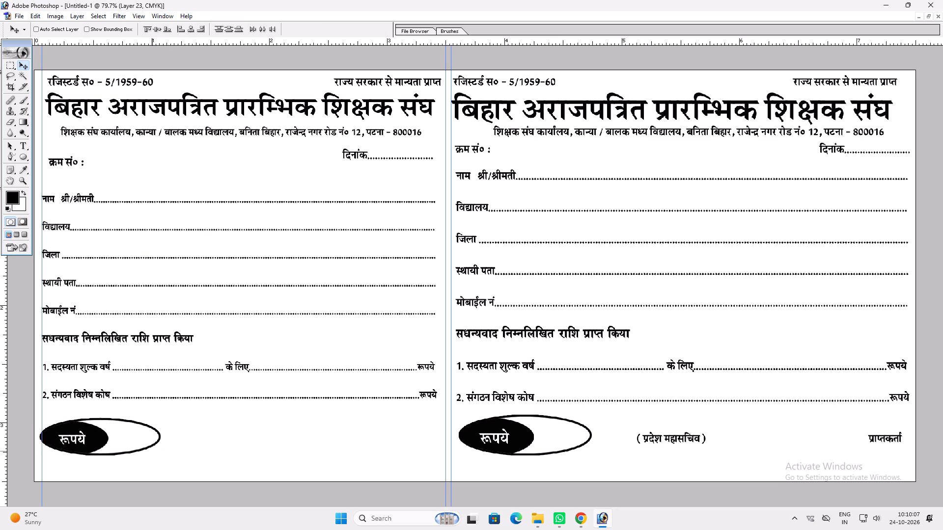
Duplicate ( प्रदेश महासचिव ) to the middle of the left half's bottom row, beside the oval.
ctrl+click(693, 440)
alt+shift+drag(693, 440, 414, 440)
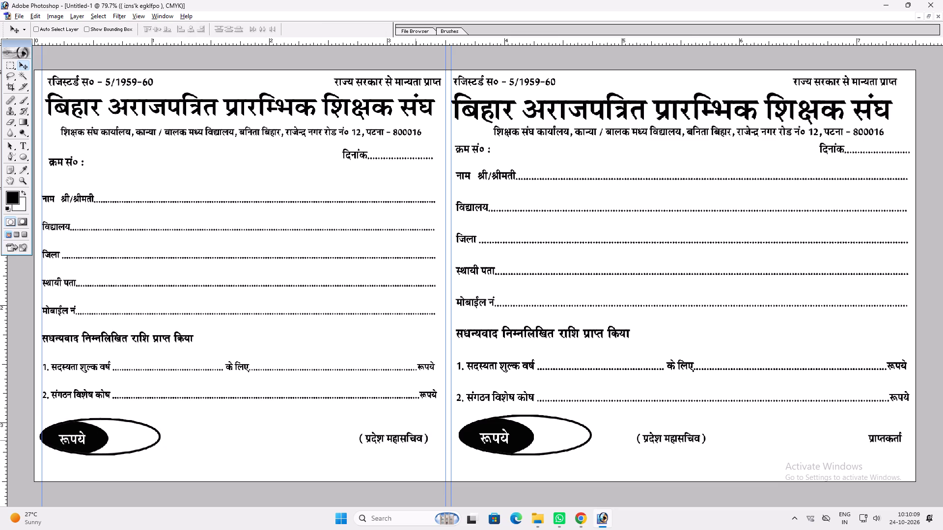
alt+shift+drag(414, 440, 259, 444)
Duplicate प्राप्तकर्ता to the end of the left half's bottom row, before the first centre guide.
ctrl+click(895, 445)
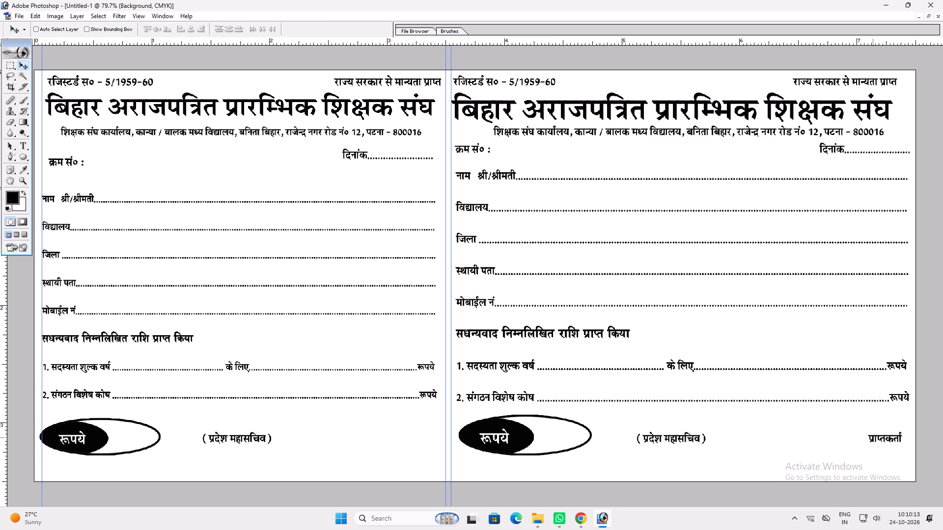
ctrl+click(873, 437)
alt+drag(878, 436, 391, 475)
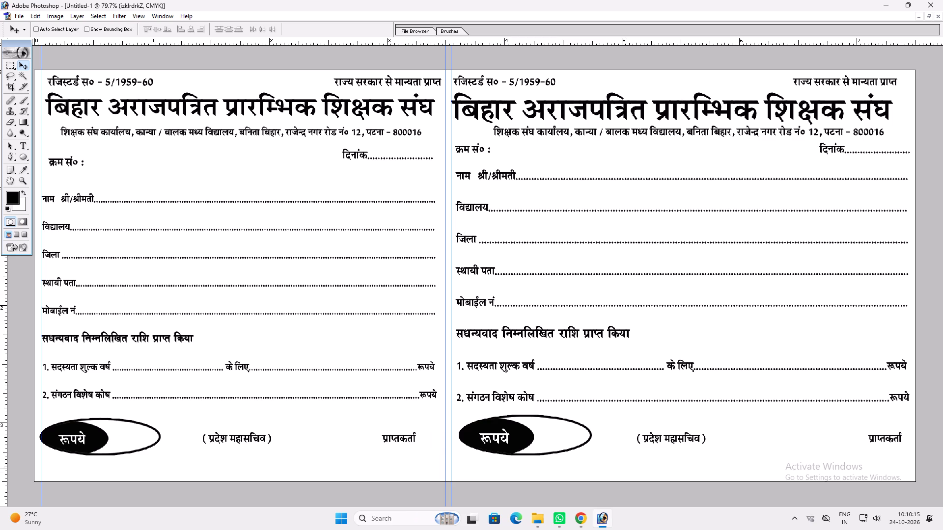
key(space)
scroll(335, 375, up, 1)
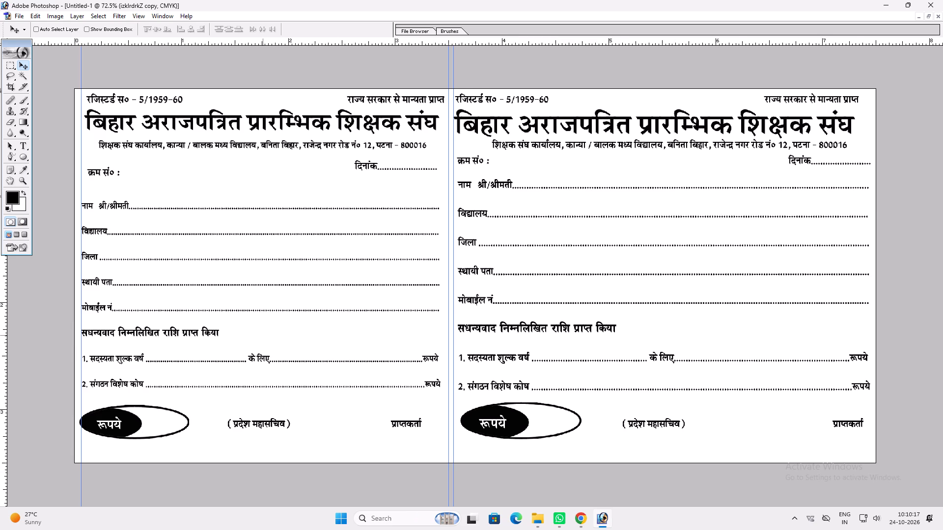
Nudge the left half's क्रम सं०/दिनांक row, address line and main heading slightly down to even out the header spacing.
ctrl+click(356, 162)
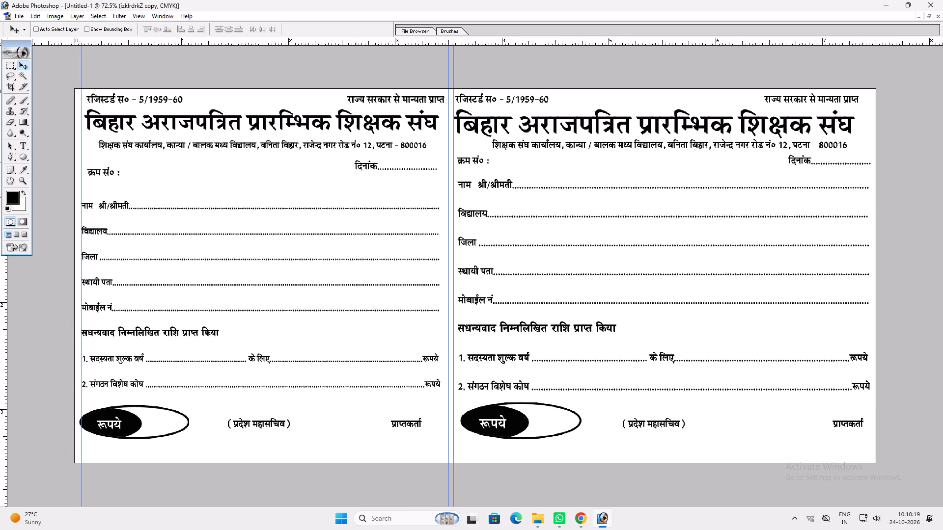
ctrl+click(355, 163)
drag(355, 163, 355, 169)
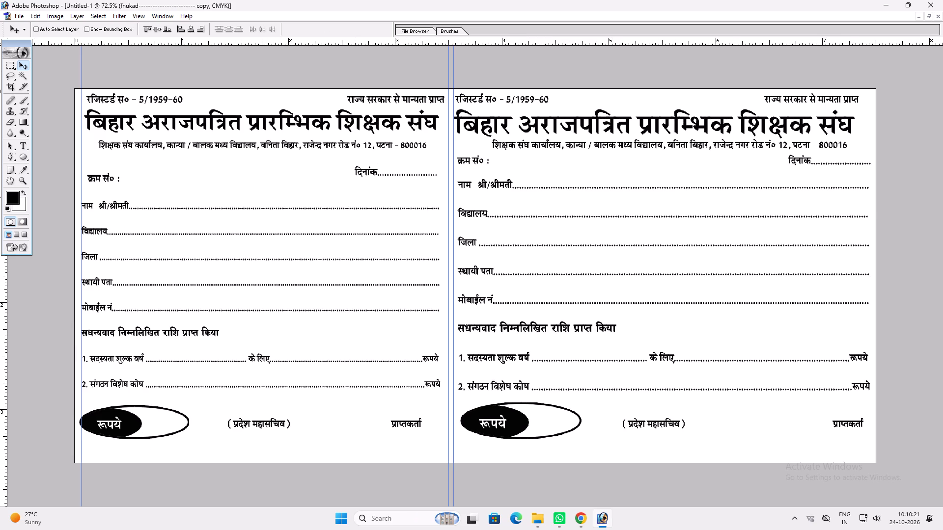
drag(355, 169, 355, 170)
key(t)
click(345, 148)
key(Return)
text(vv)
shift+click(339, 148)
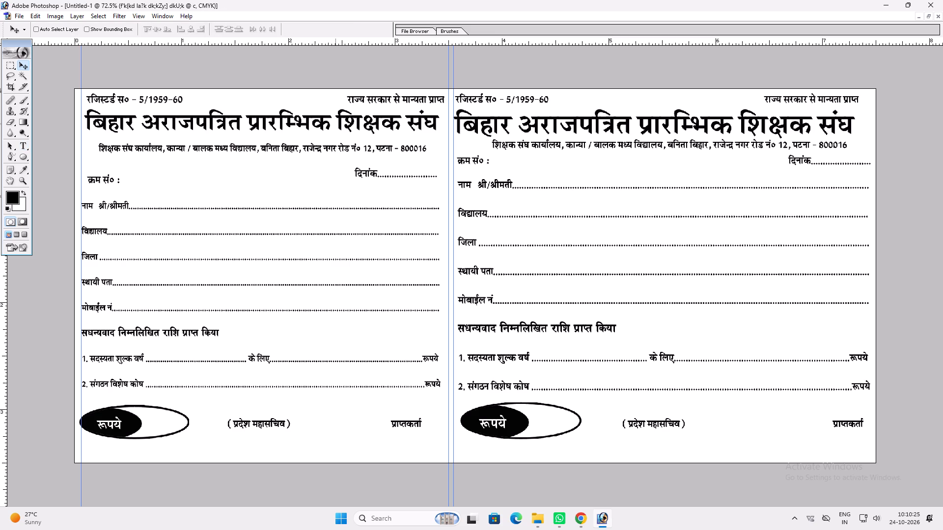
ctrl+double_click(339, 118)
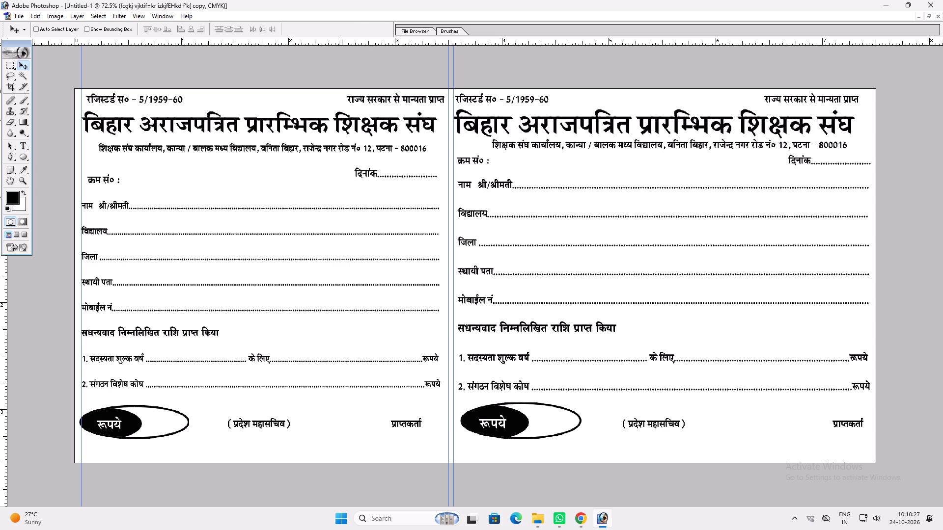
Save the receipt as a layered TIFF named "Bihar Aprajpatrika 3.5x7.5= 50 Book" in the 24.10.2026 folder.
key(ctrl+shift+s)
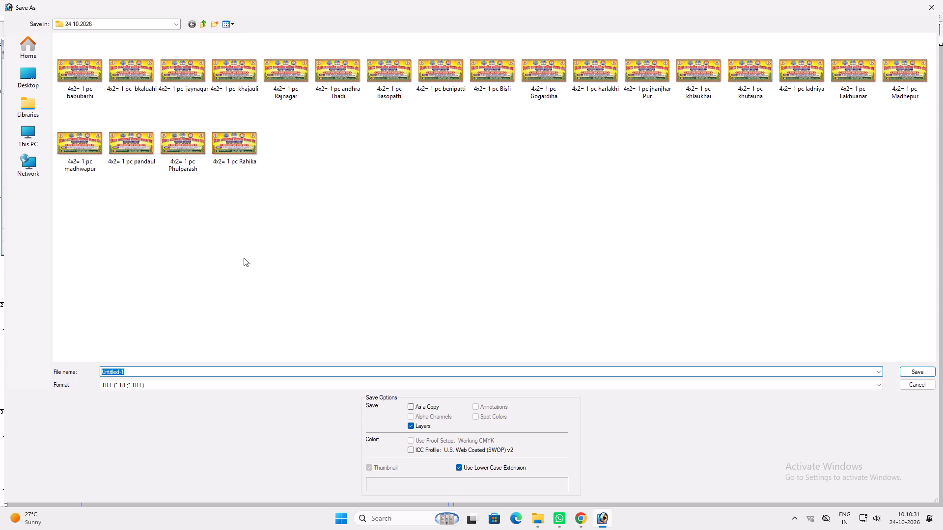
text(Bihar A)
text(pra)
text(jit)
key(BackSpace)
key(BackSpace)
key(BackSpace)
key(a)
key(BackSpace)
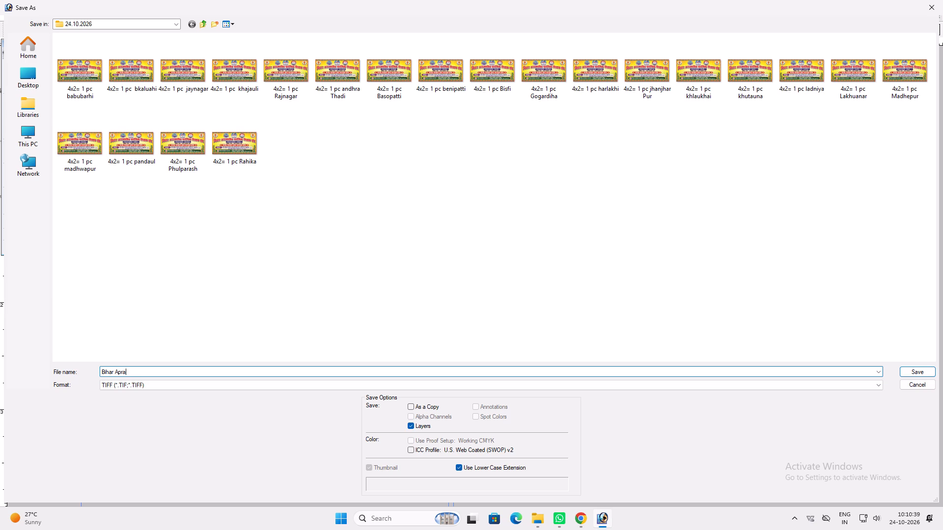
text(jpatrika)
key(space)
text(1x)
key(BackSpace)
key(BackSpace)
text(3.)
key(5)
key(x)
key(7)
key(5)
key(BackSpace)
text(.5)
text(=)
key(space)
text(50 Book)
key(space)
key(Return)
key(Return)
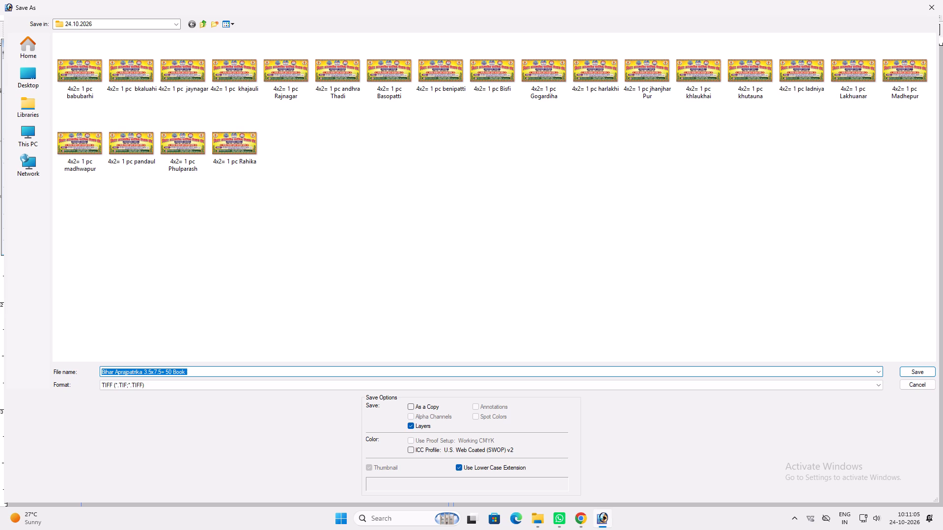
key(Return)
key(Return)
key(Return)
key(Return)
key(Return)
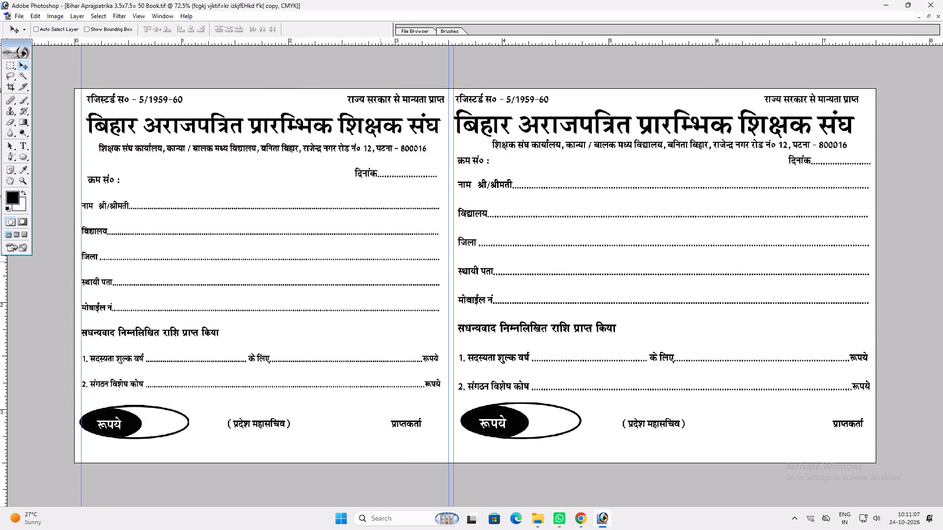
Close the saved receipt and discard the scratch document holding the रूपये oval.
key(ctrl+w)
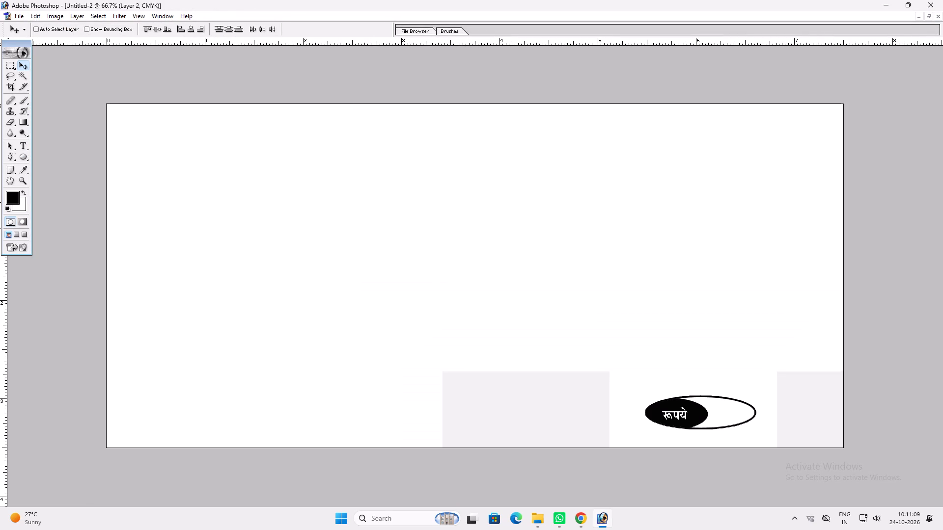
key(ctrl+w)
click(491, 189)
Create a new folder named "Bihar Apargpatrika" inside the 24.10.2026 folder.
double_click(475, 189)
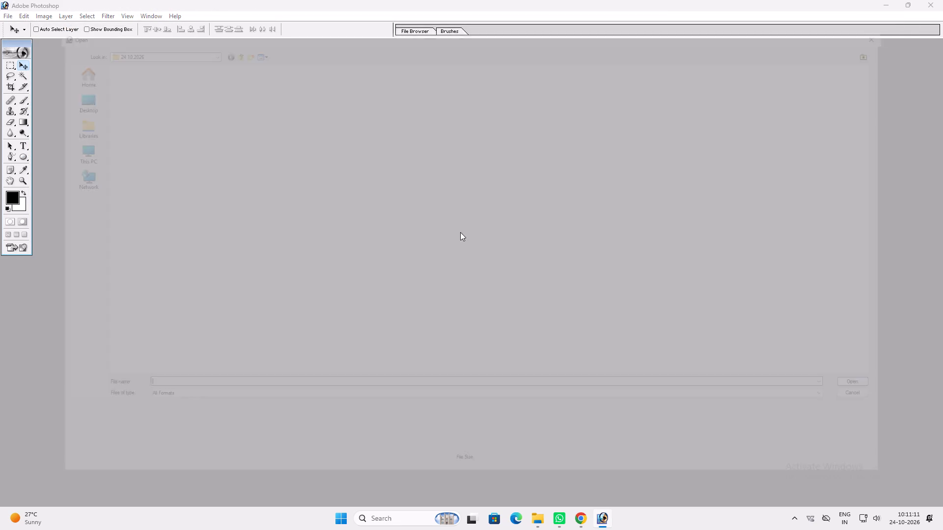
click(214, 27)
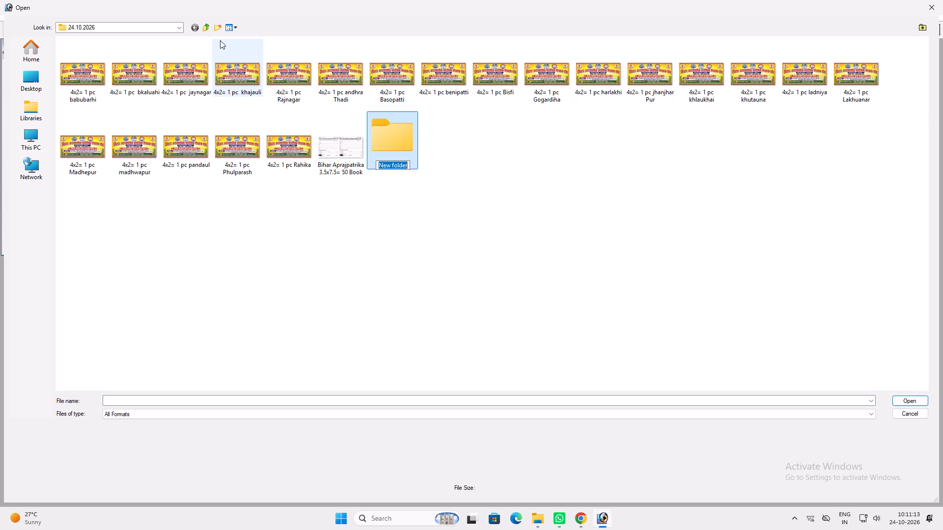
text(Bihar Apar)
key(j)
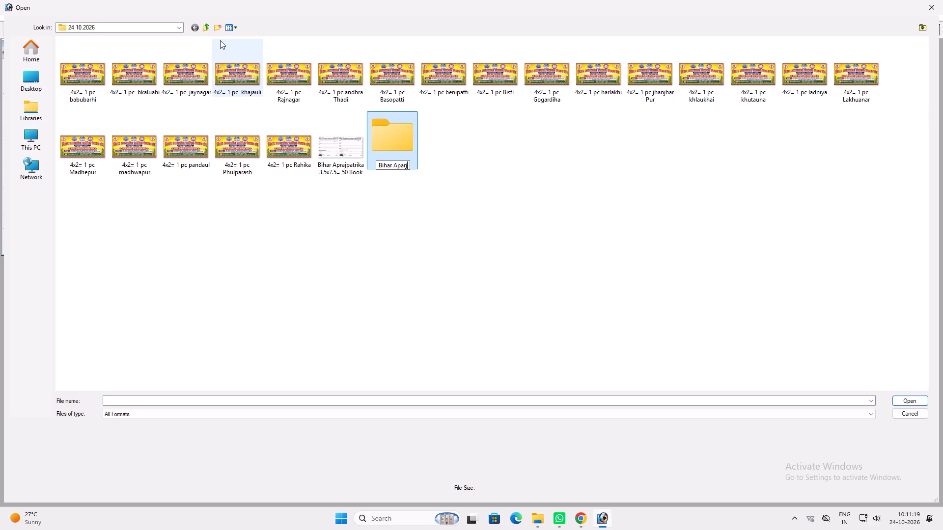
key(BackSpace)
key(g)
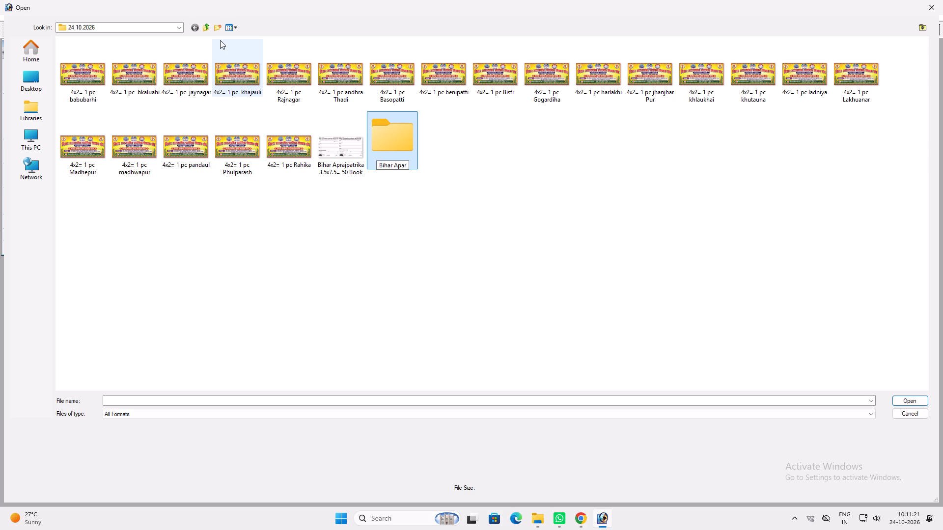
text(patr)
key(BackSpace)
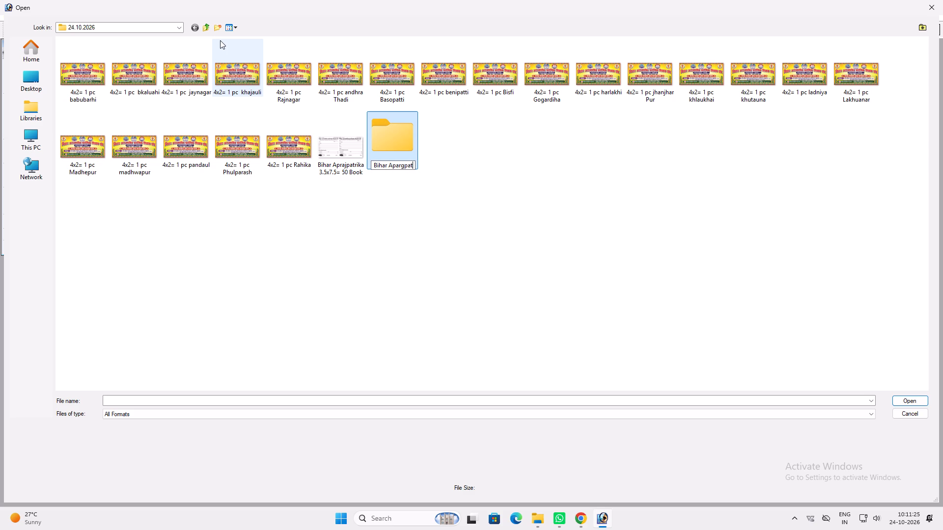
text(rika)
key(space)
key(Return)
Move the receipt file and all the 4x2 banner files into the Bihar Apargpatrika folder and show its contents as thumbnails.
click(426, 214)
click(347, 175)
key(ctrl+a)
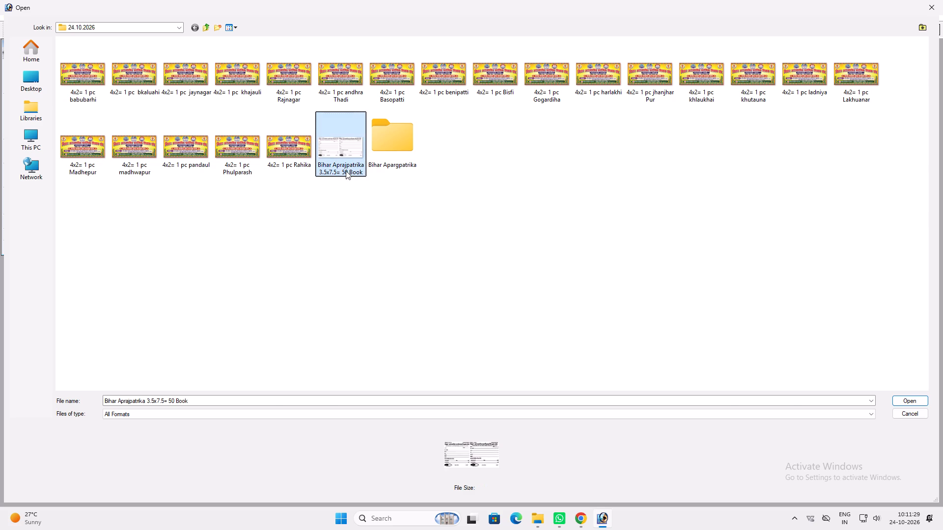
ctrl+click(346, 171)
ctrl+click(384, 150)
ctrl+click(354, 151)
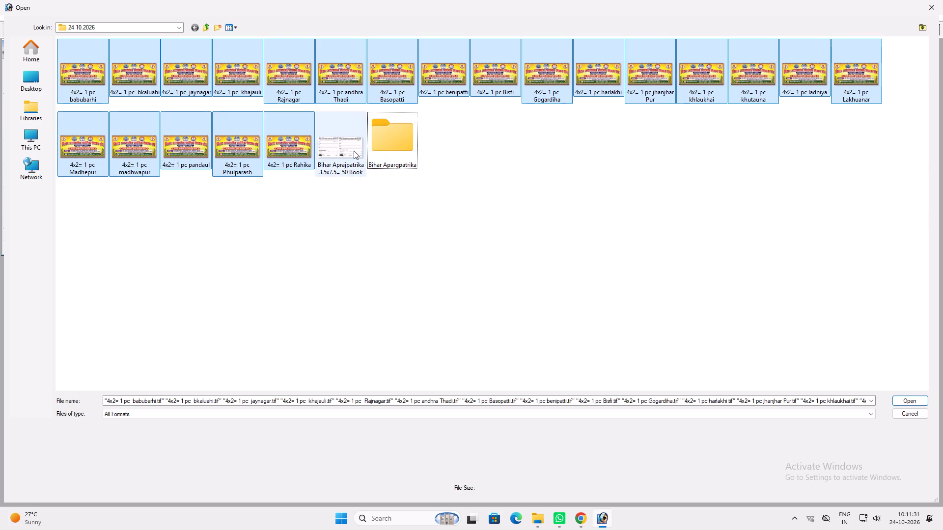
key(ctrl+x)
triple_click(382, 145)
key(ctrl+v)
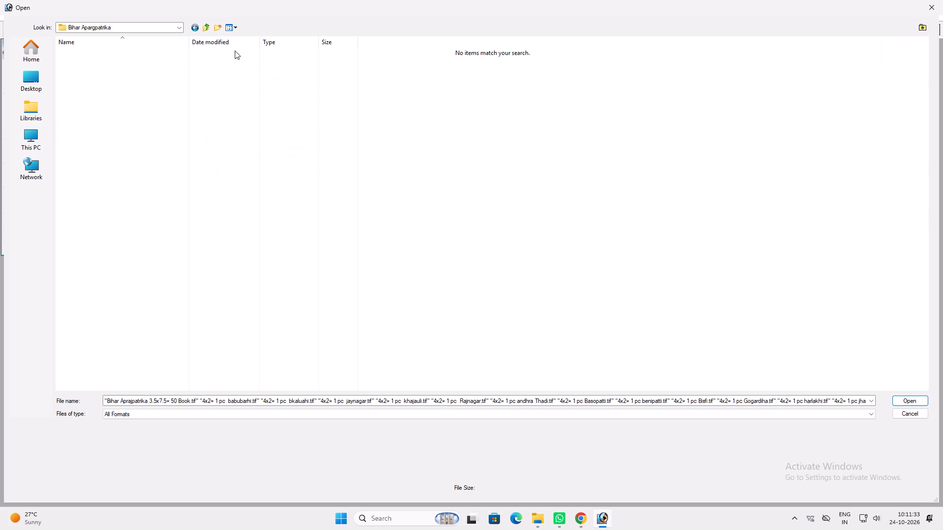
click(236, 26)
click(253, 52)
Move everything in the 23.10.2026 folder except the ok Print folder into the 24.10.2026 folder.
click(207, 28)
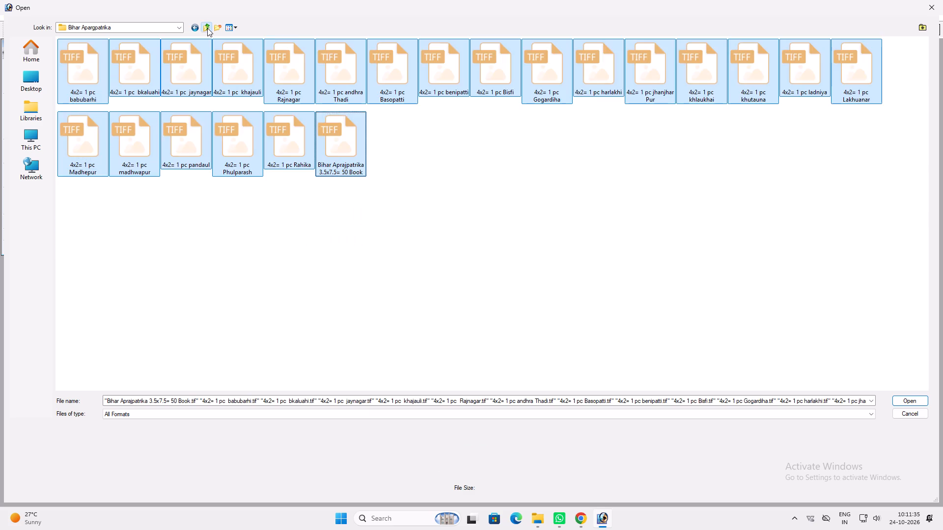
click(203, 27)
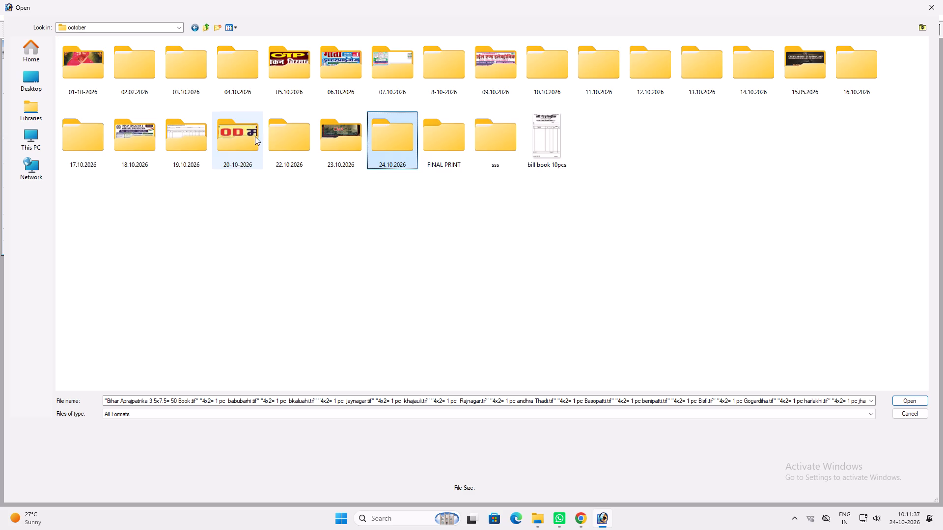
double_click(357, 137)
click(357, 137)
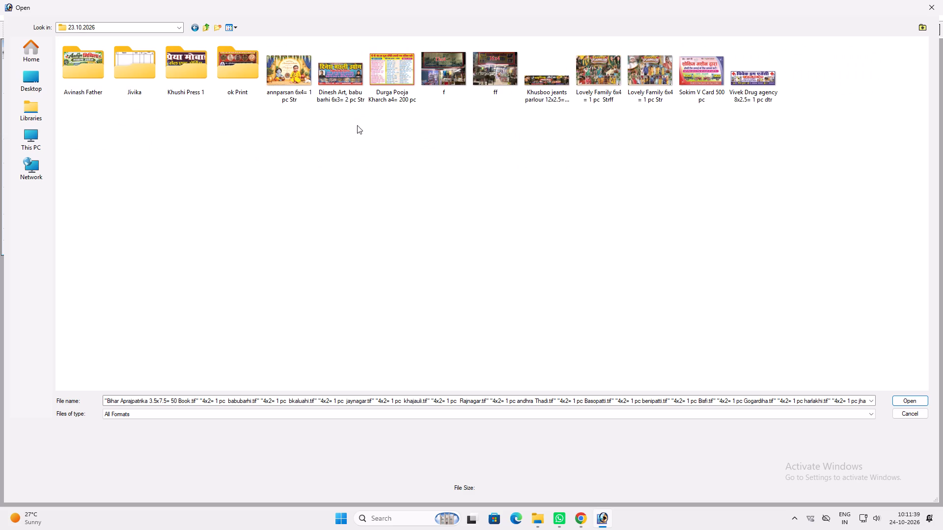
click(357, 85)
key(ctrl+a)
ctrl+click(240, 78)
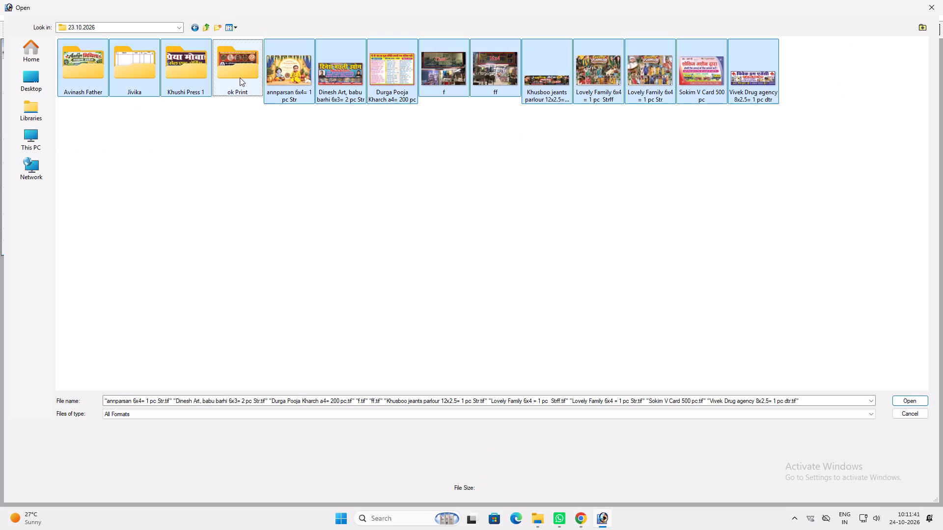
key(ctrl+x)
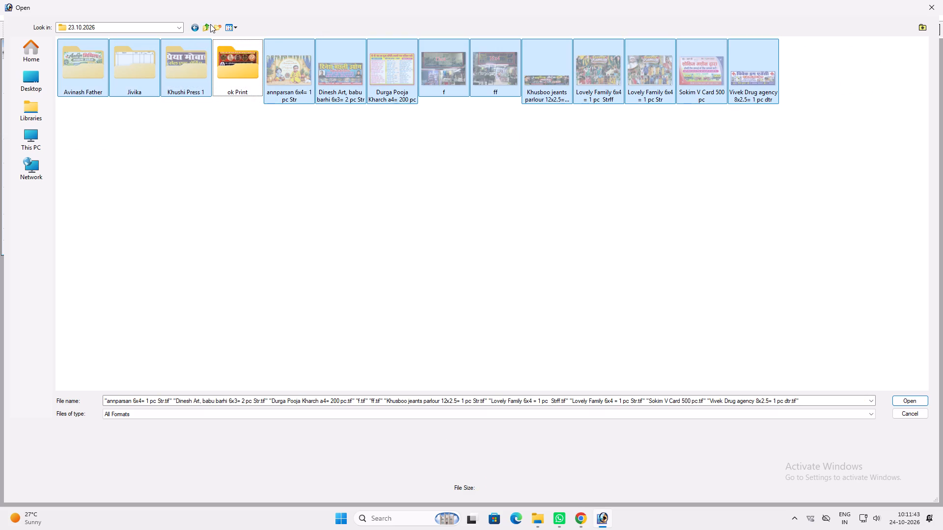
ctrl+click(451, 82)
ctrl+click(489, 78)
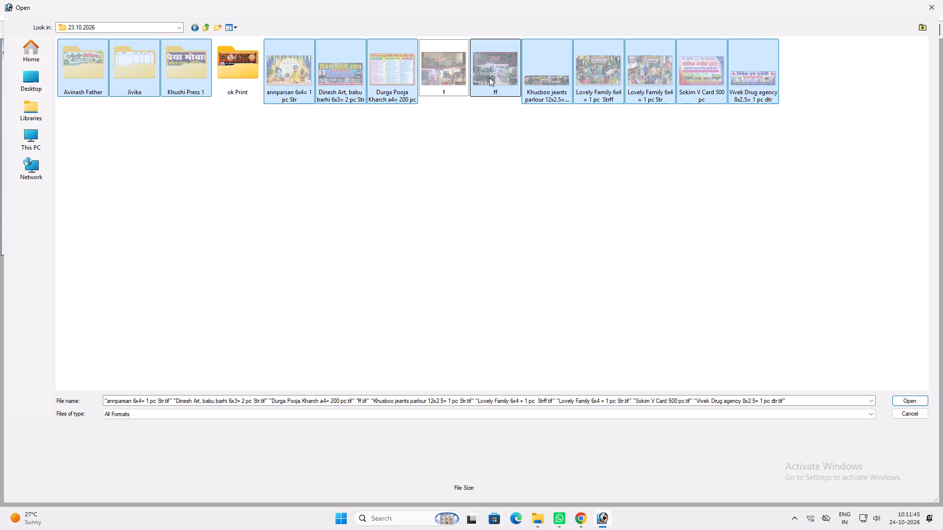
ctrl+click(592, 75)
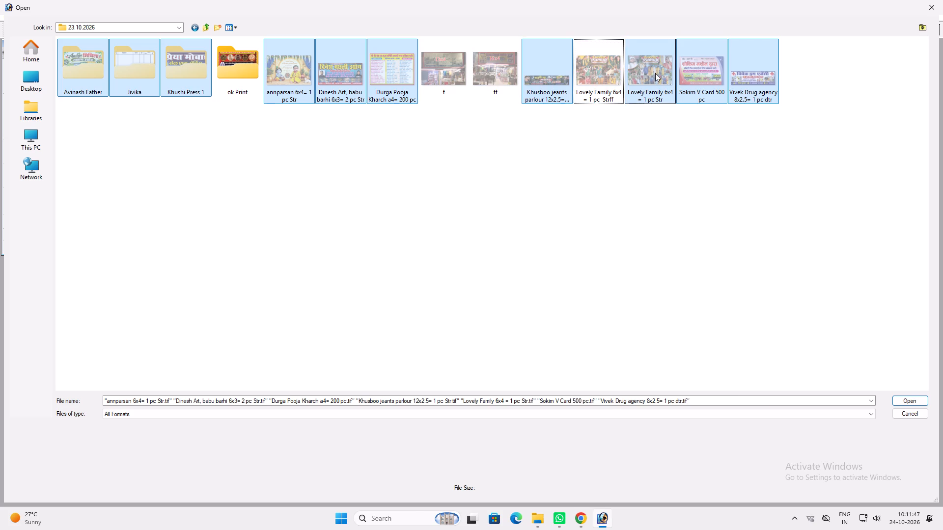
ctrl+click(655, 73)
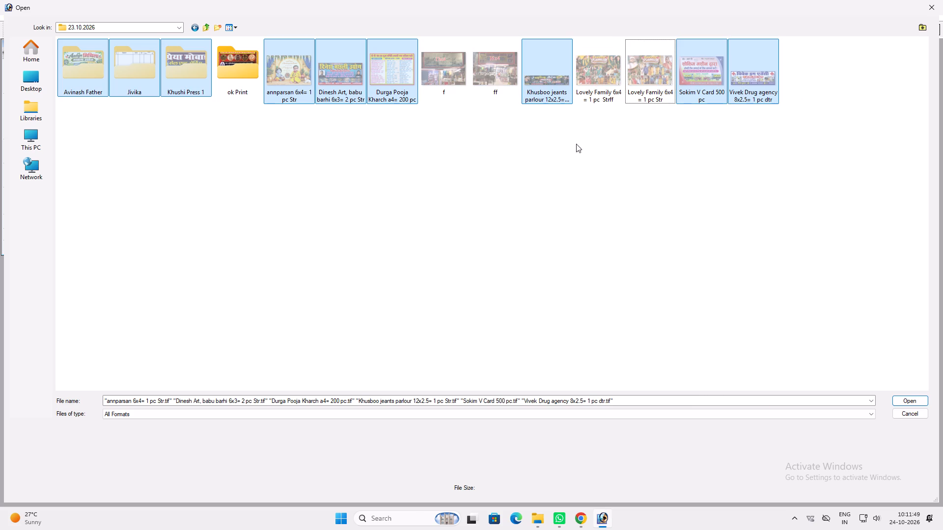
ctrl+click(686, 74)
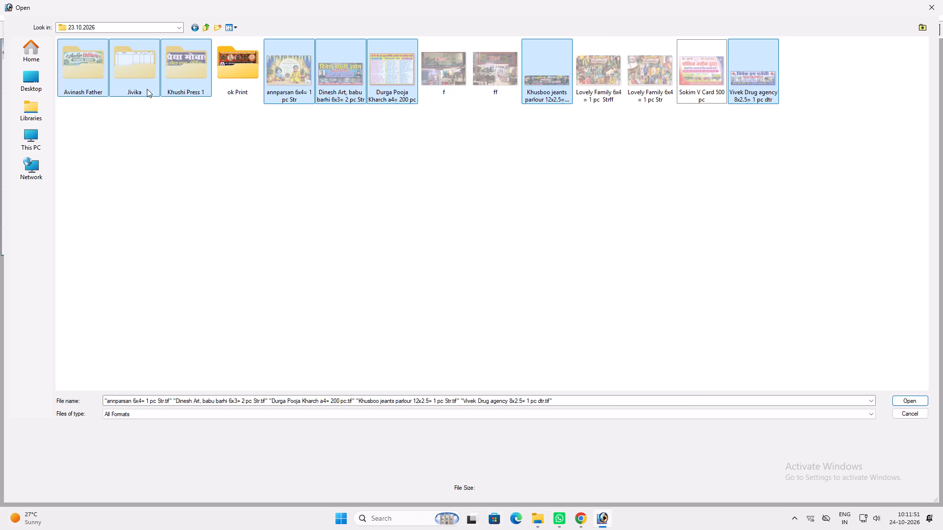
ctrl+click(174, 77)
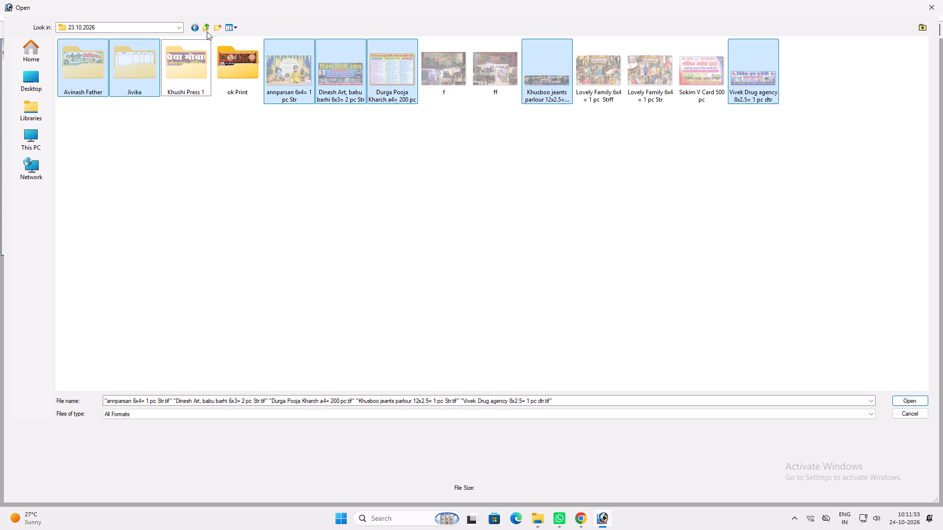
click(206, 28)
triple_click(398, 132)
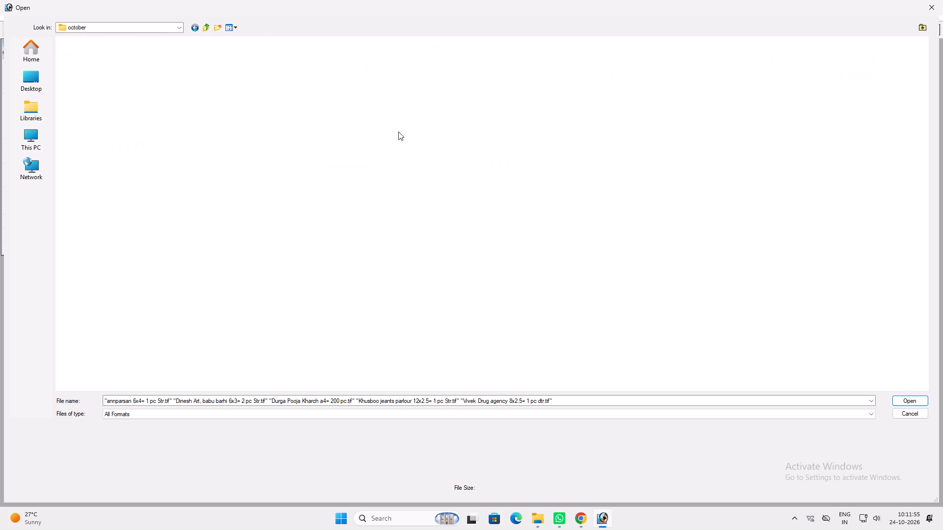
ctrl+click(398, 132)
key(ctrl+v)
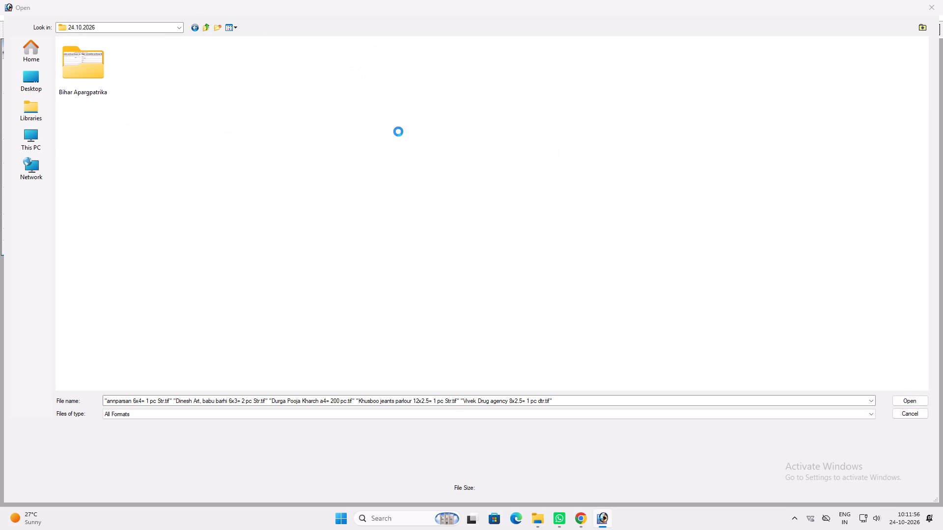